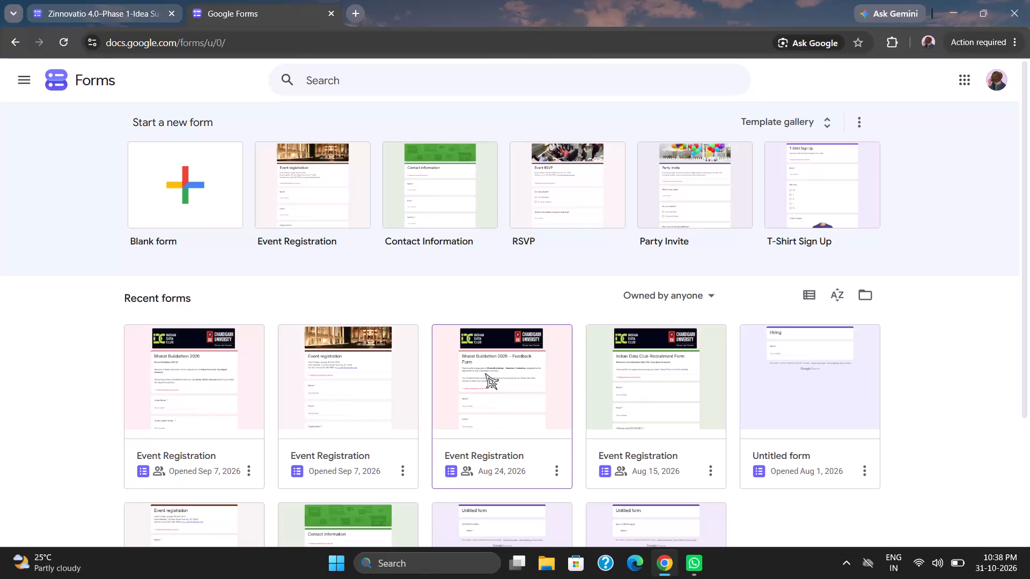
Open the Indian Data Club Recruitment Form from the recent forms.
scroll(485, 373, down, 1)
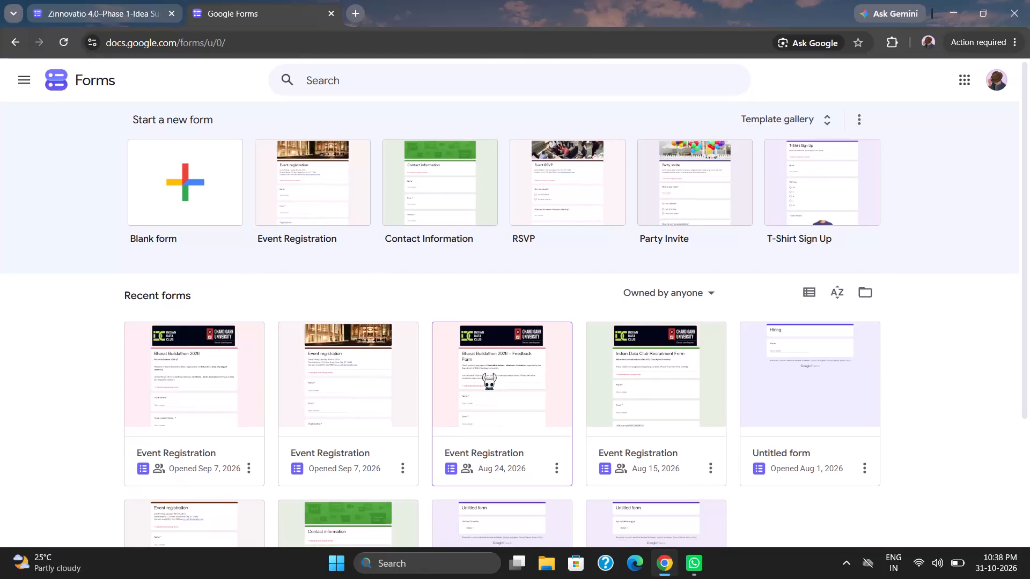
scroll(485, 373, down, 2)
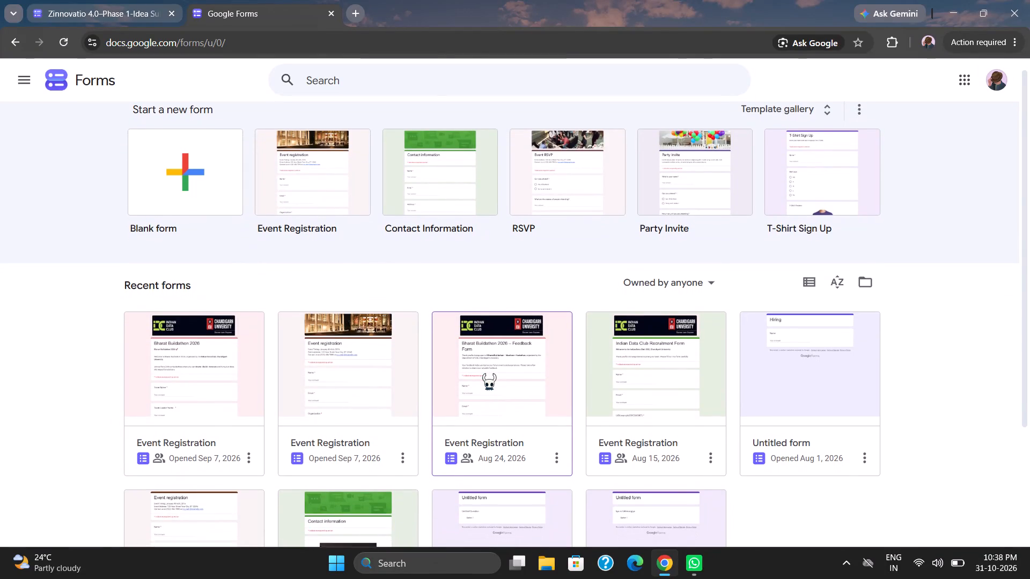
scroll(485, 373, down, 1)
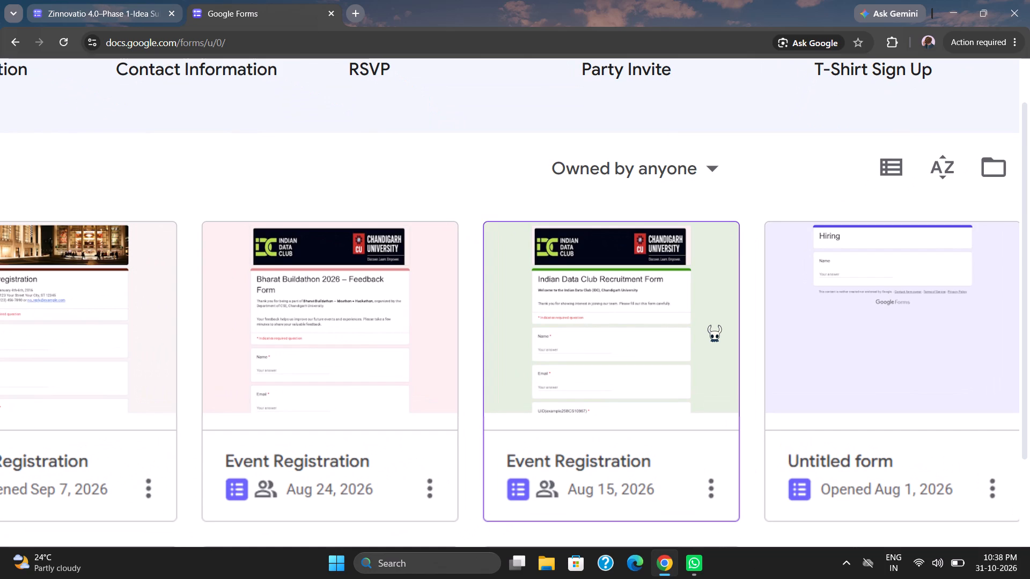
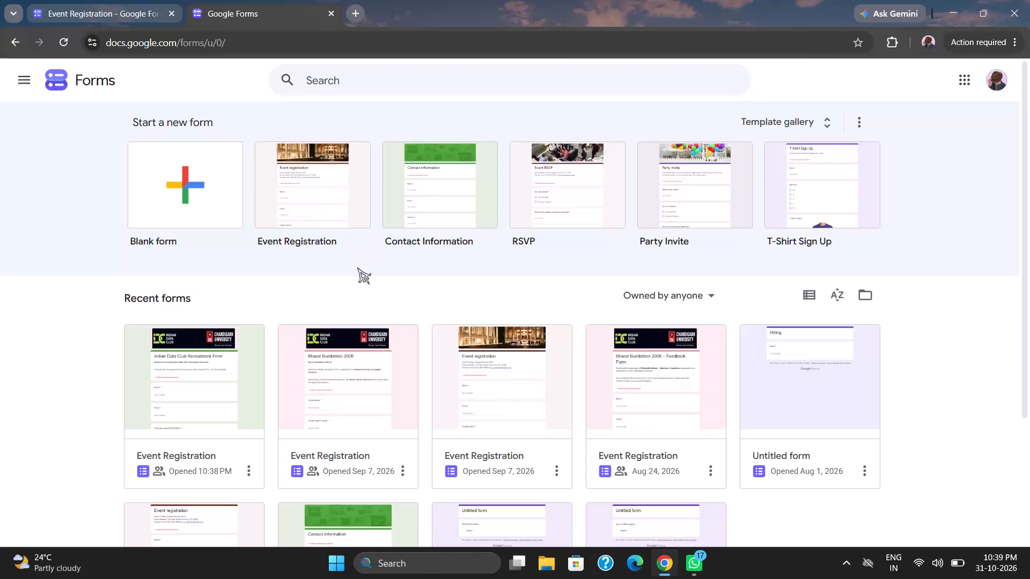
Create a new form from the Event Registration template.
click(342, 195)
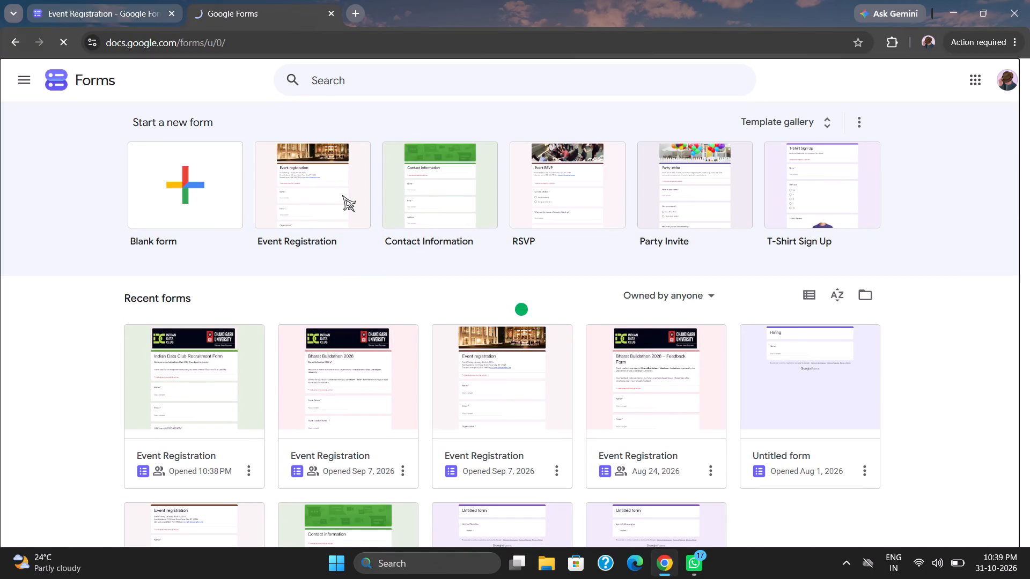
Return to the Indian Data Club Recruitment Form and select its header image.
click(108, 1)
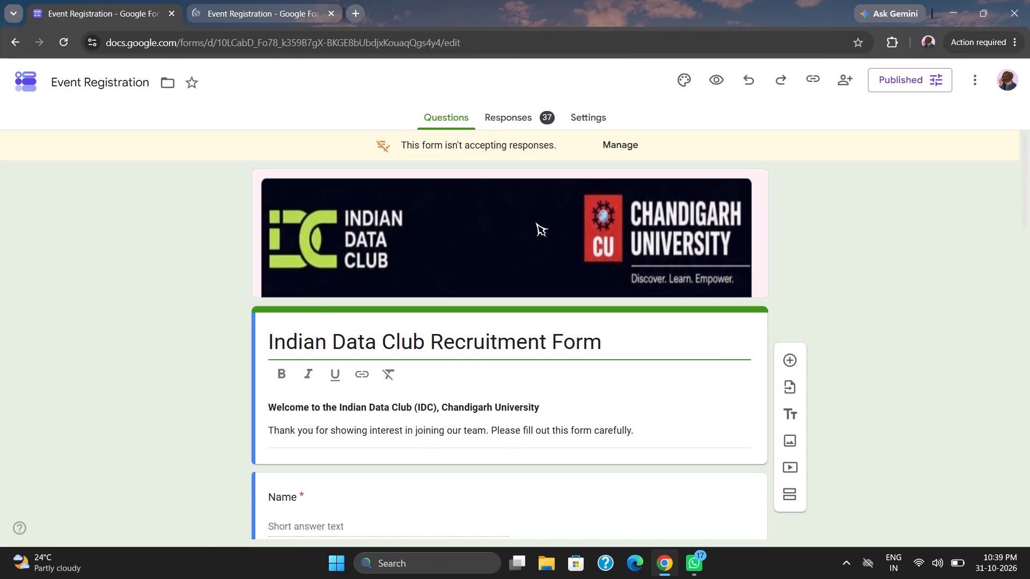
click(535, 221)
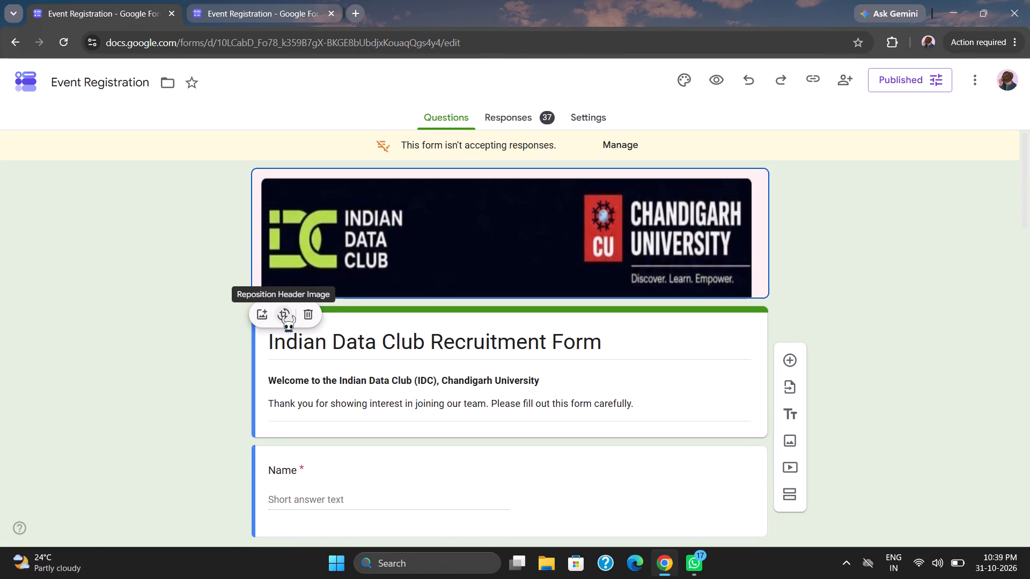
From the published form's header repositioning view, save the page to Downloads as "Event Registration - Google Forms", then close the view unchanged.
click(284, 315)
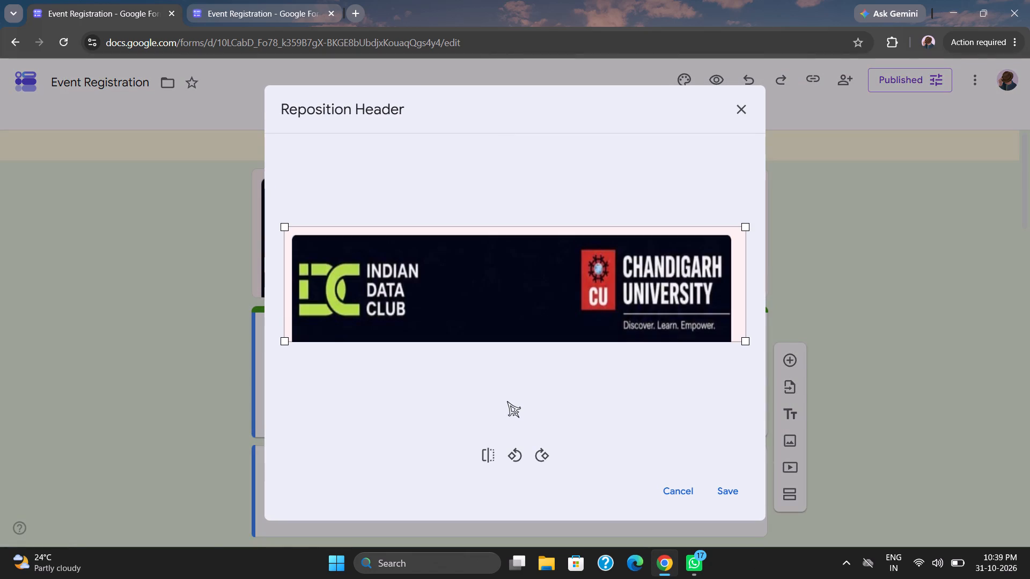
click(575, 295)
click(497, 288)
right_click(497, 288)
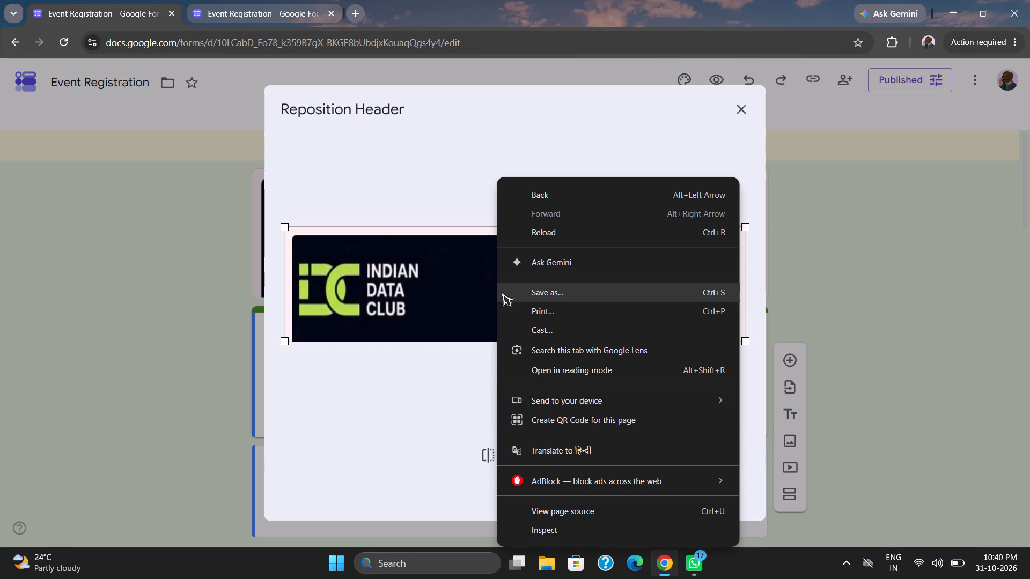
click(550, 299)
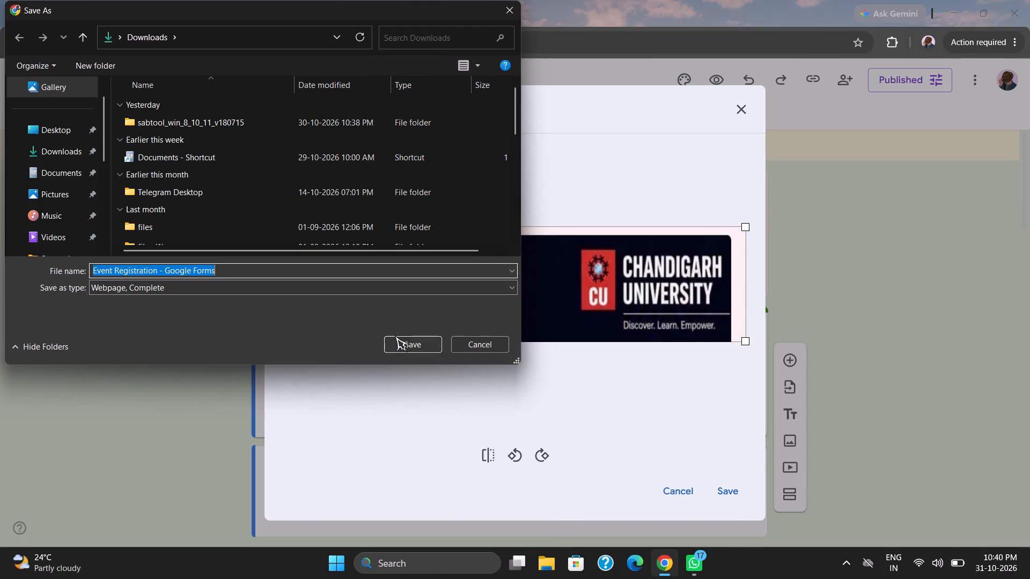
click(414, 348)
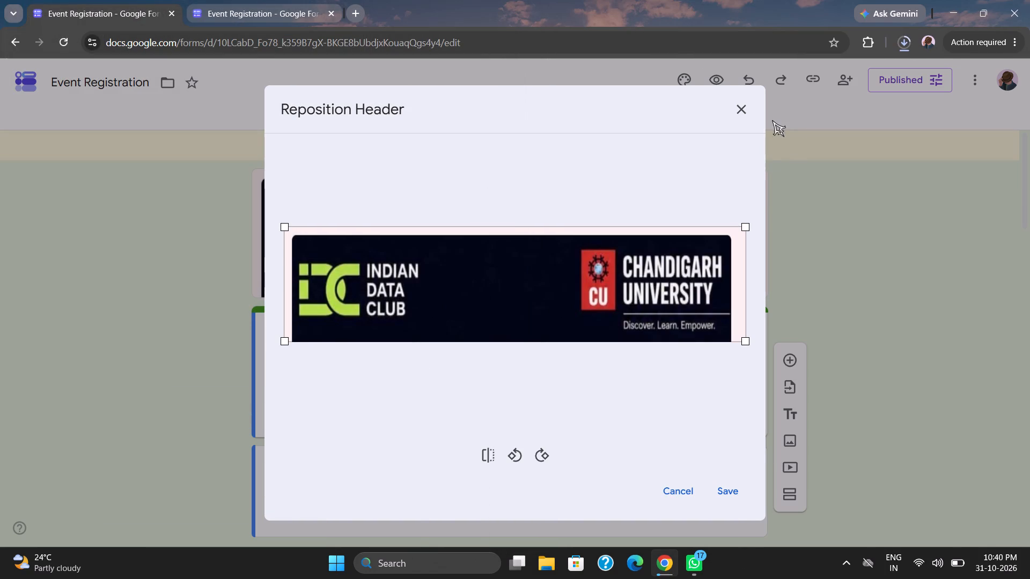
click(736, 111)
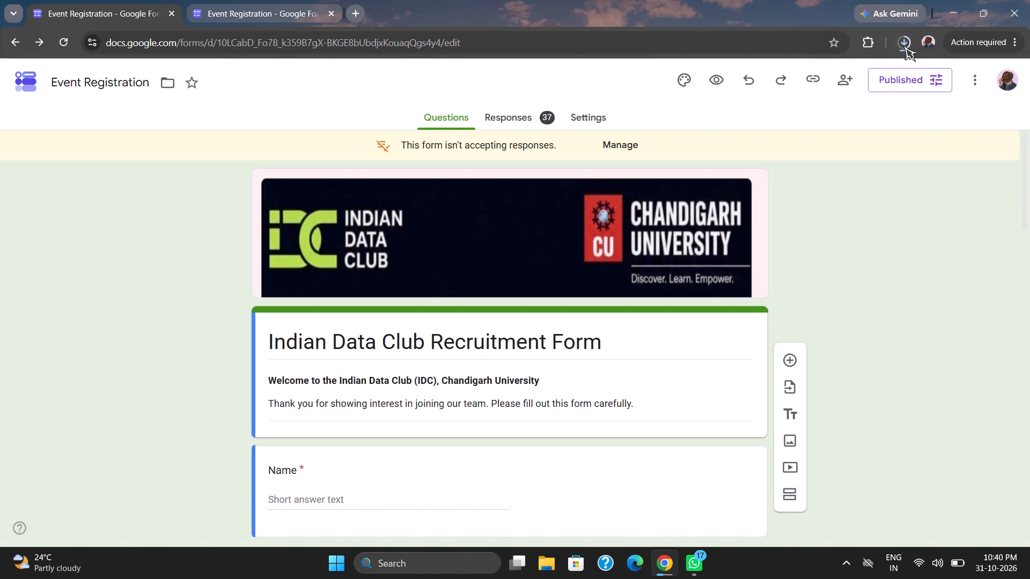
Open the downloaded "Event Registration - Google Forms" page to check it, then close its tab.
click(903, 45)
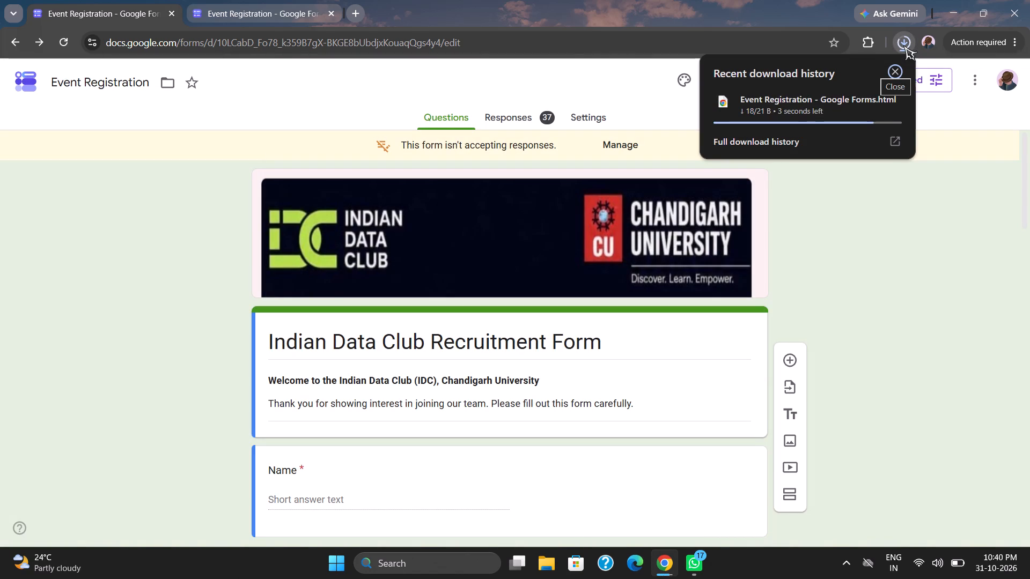
click(816, 109)
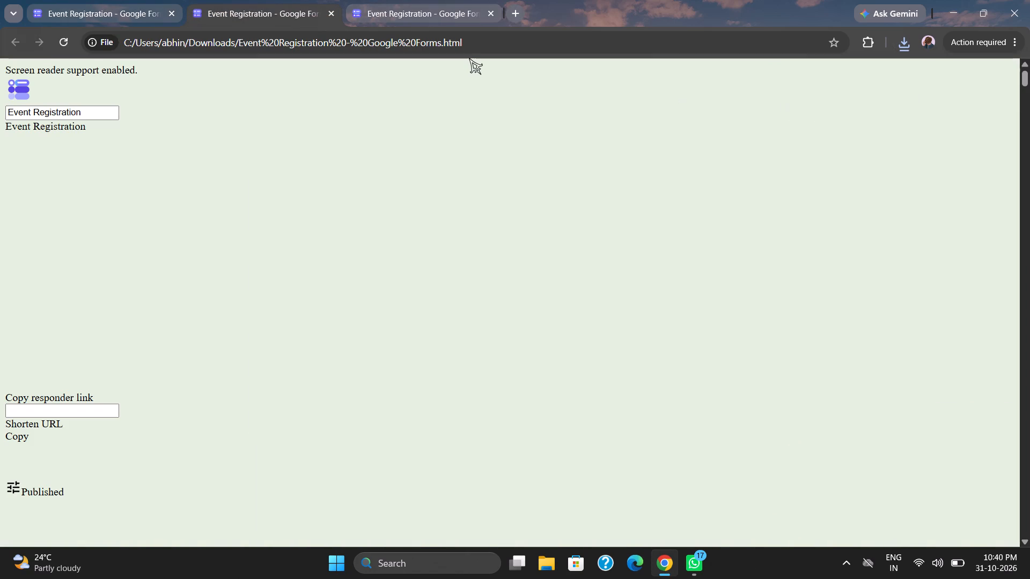
click(329, 15)
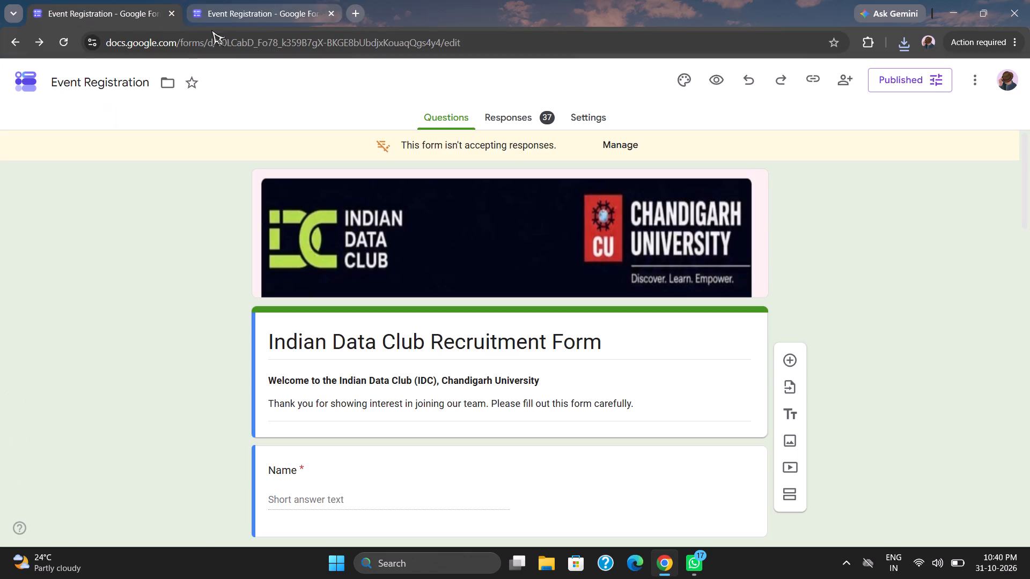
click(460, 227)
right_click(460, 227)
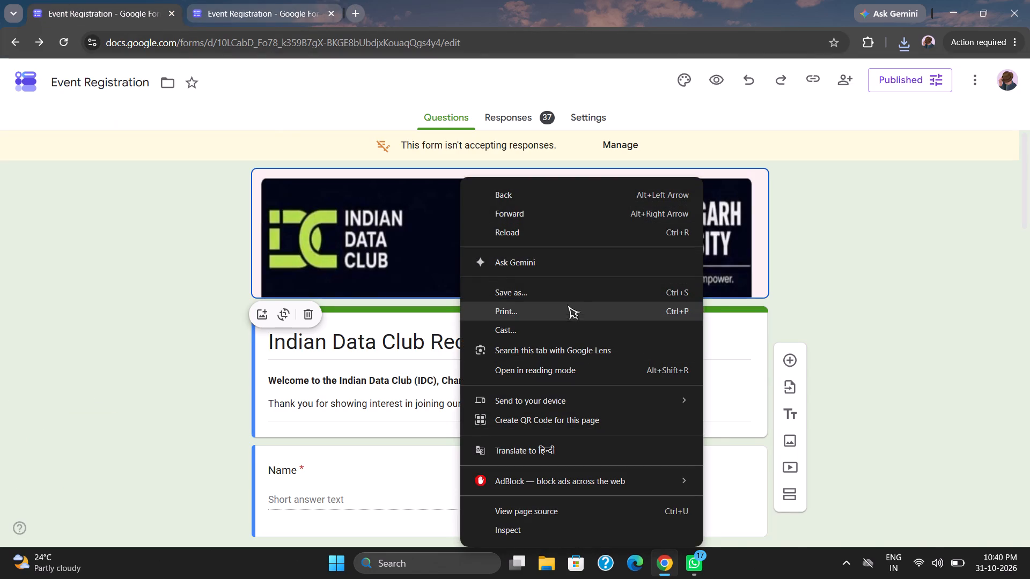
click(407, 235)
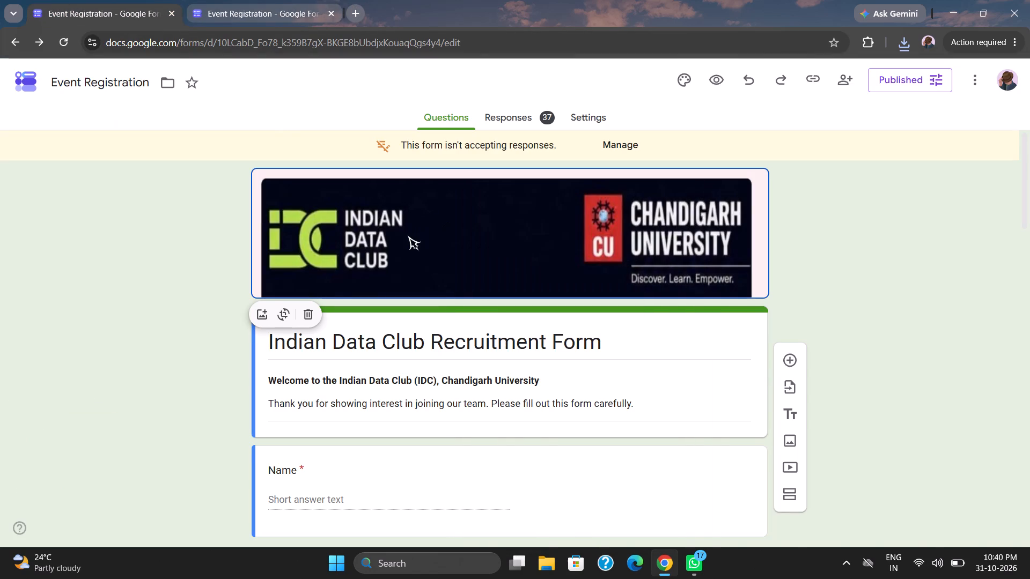
Copy the title "Indian Data Club Recruitment Form" from the published form and replace the unpublished form's title with it.
click(604, 340)
key(ctrl+a)
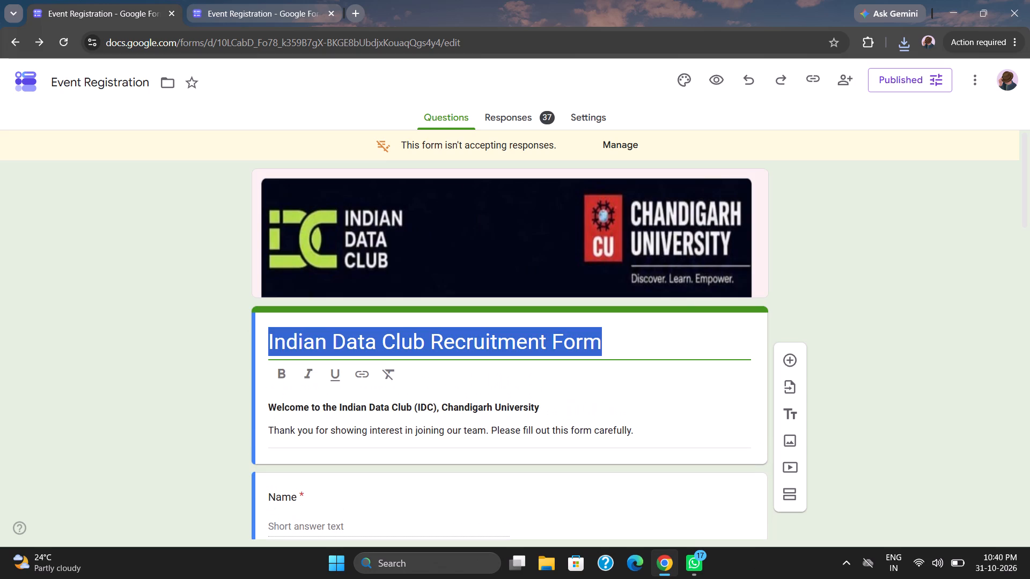
key(ctrl+c)
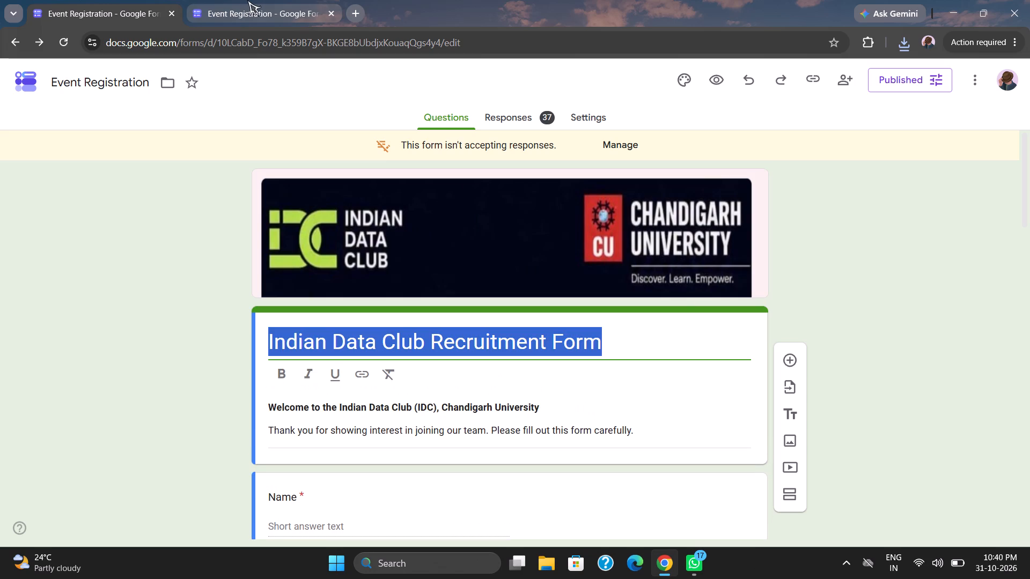
click(248, 0)
click(473, 317)
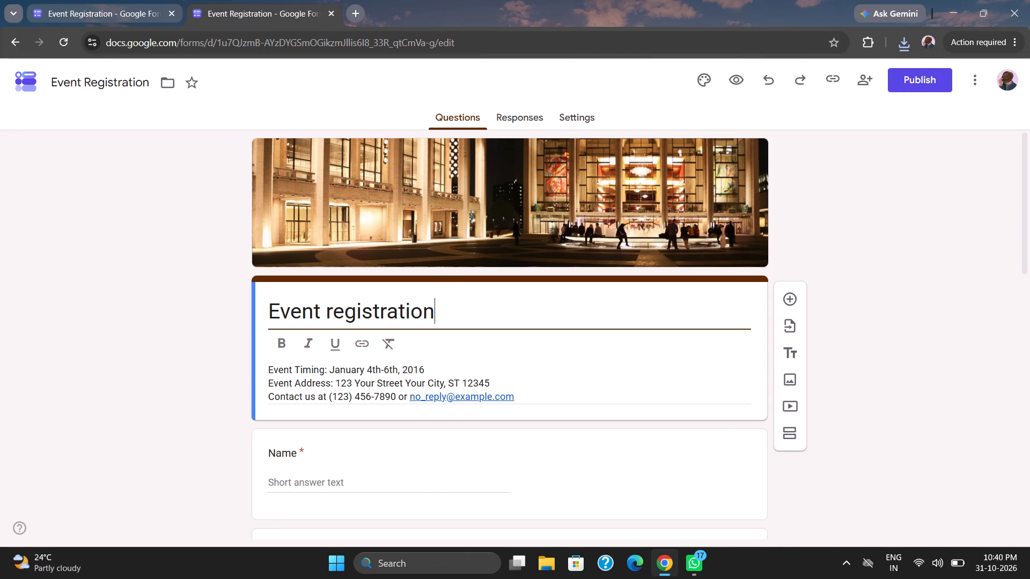
key(ctrl+a)
key(ctrl+v)
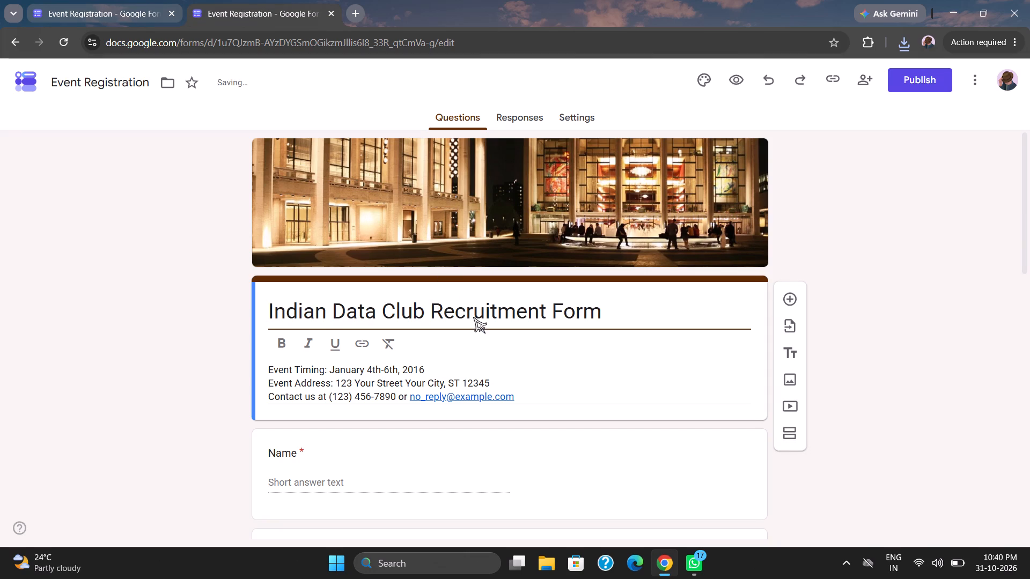
click(117, 247)
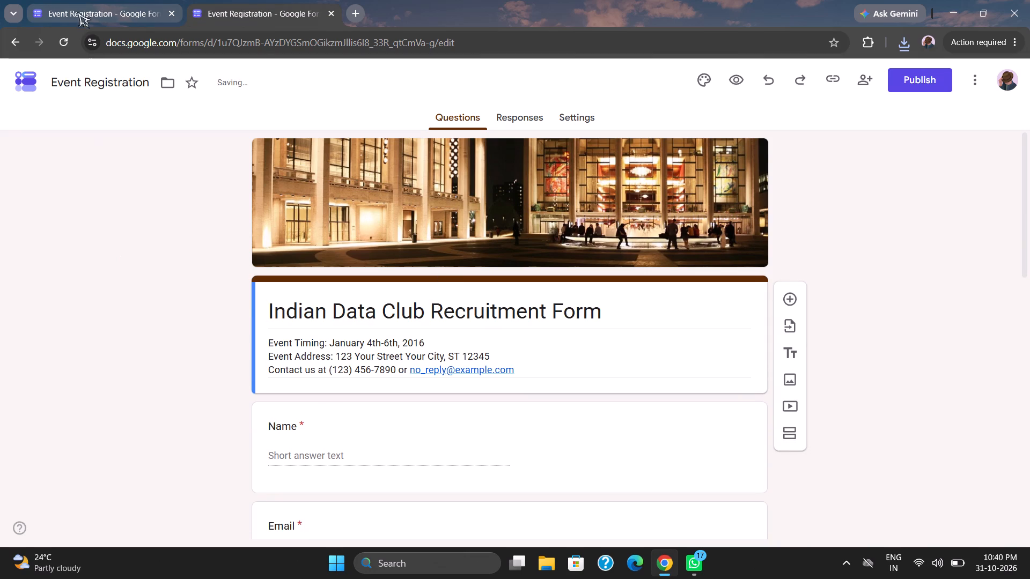
Replace the unpublished form's event details description with the welcome and thank-you text copied from the published form.
click(80, 9)
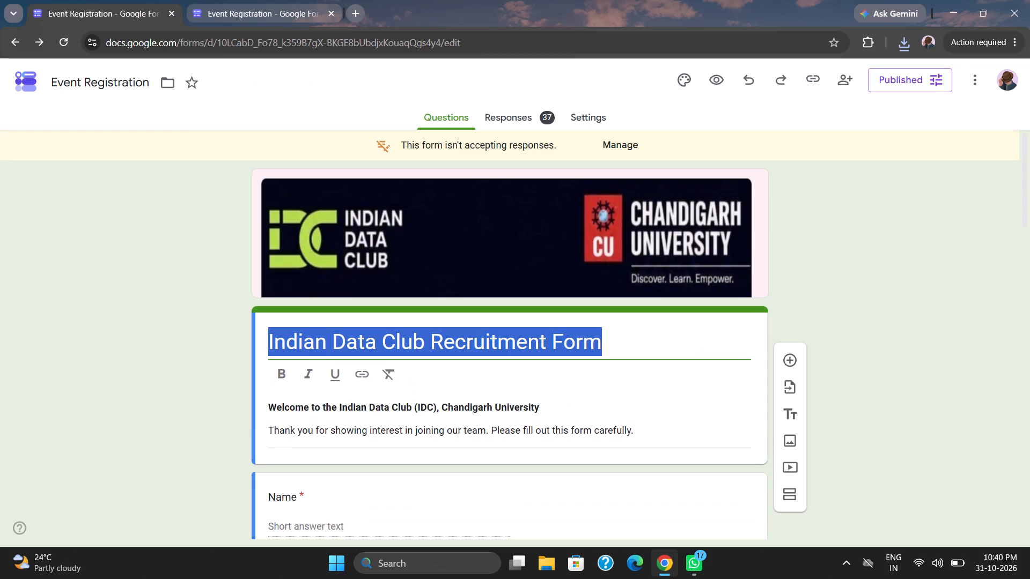
click(656, 425)
key(ctrl+c)
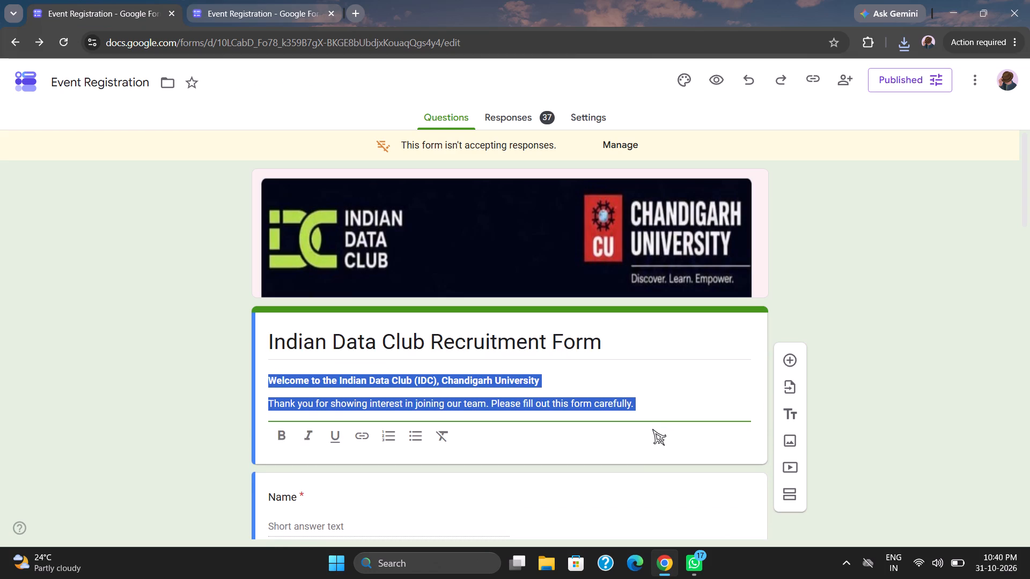
click(246, 1)
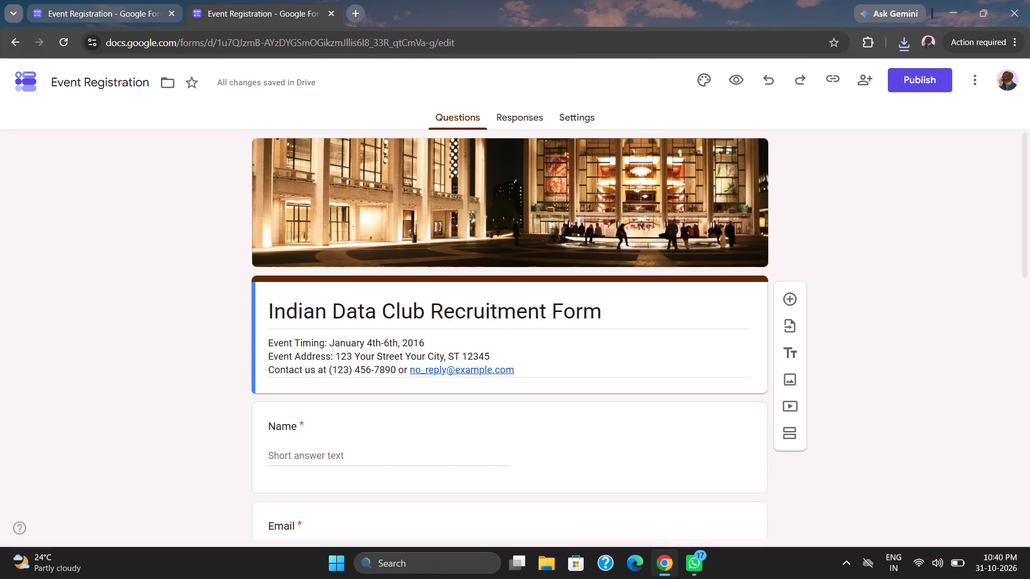
click(539, 352)
key(ctrl+v)
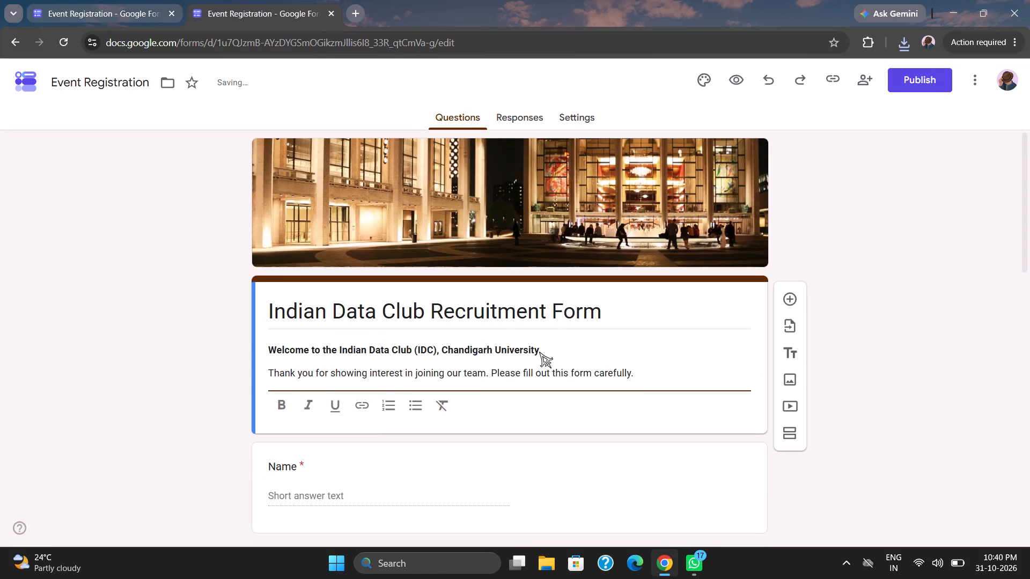
click(134, 225)
Open the header image upload for the unpublished form and browse the computer for an image file.
scroll(136, 215, down, 1)
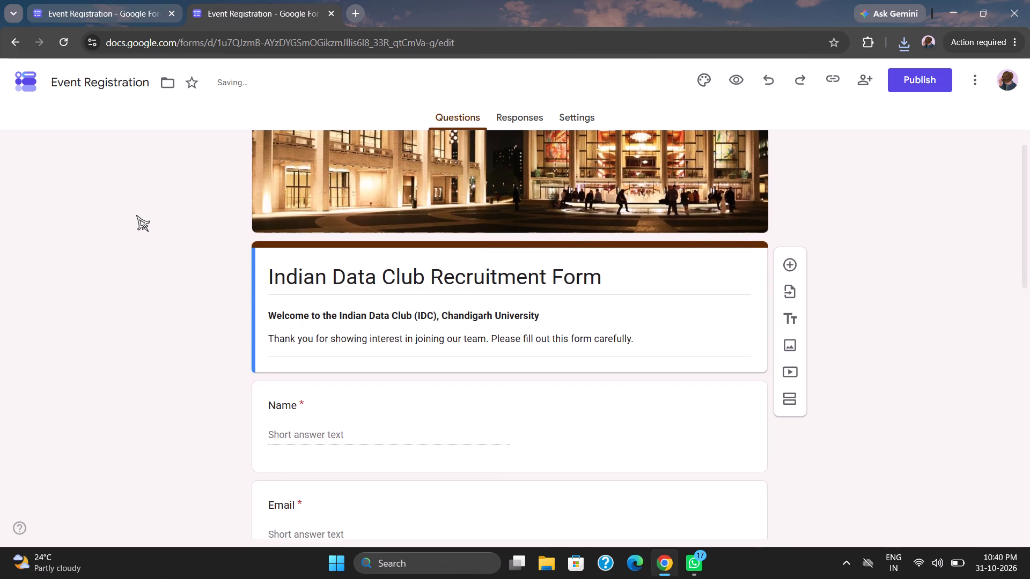
click(438, 191)
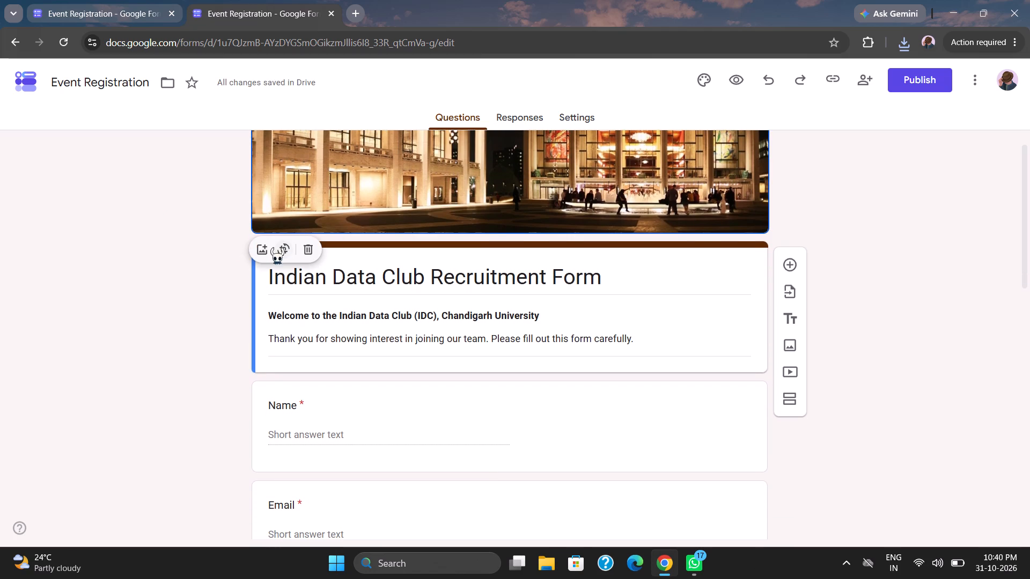
click(267, 250)
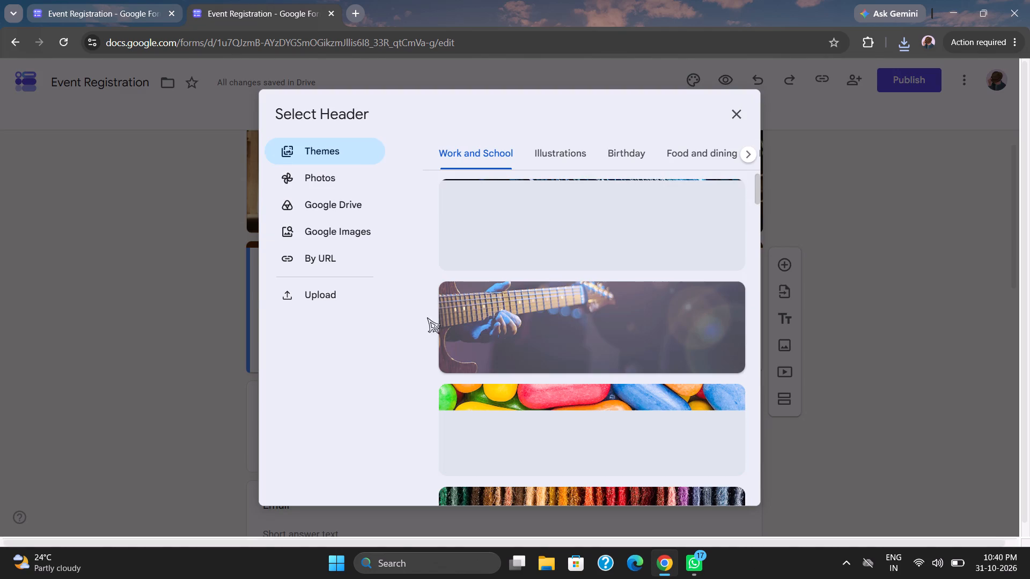
click(315, 298)
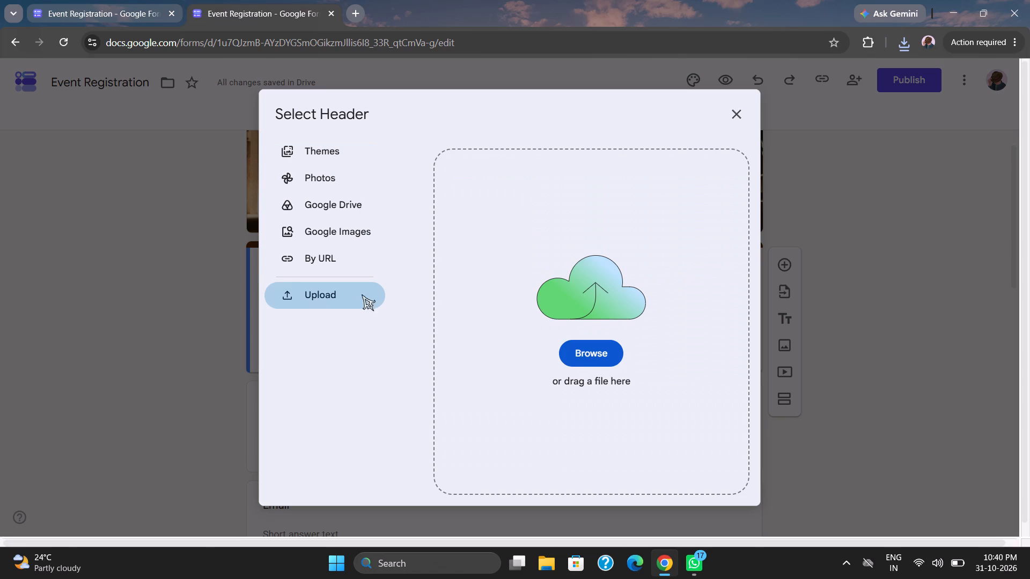
click(587, 354)
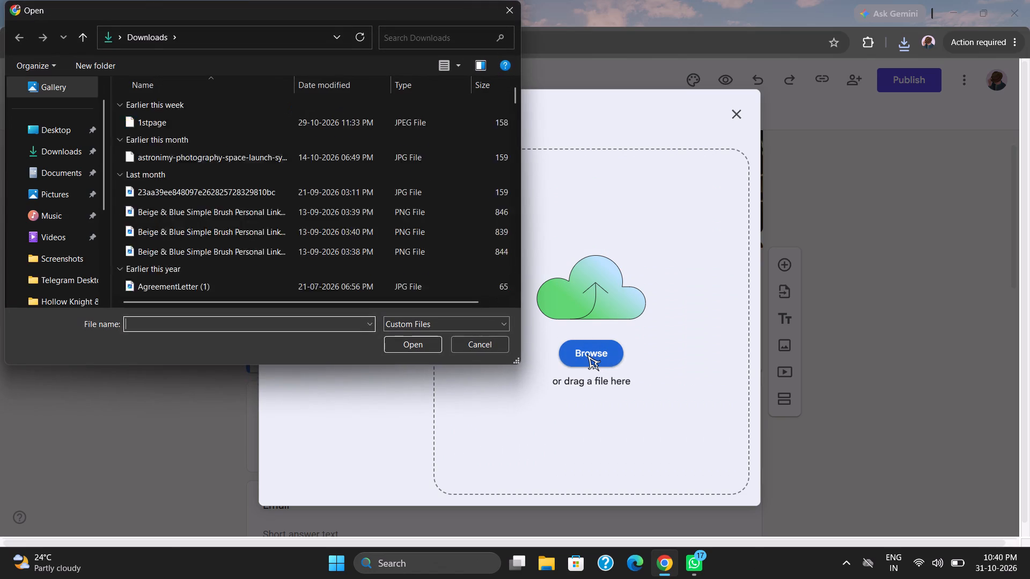
Look through the Downloads folder for a suitable header image, then close the file picker and header selection without choosing one.
scroll(299, 174, down, 1)
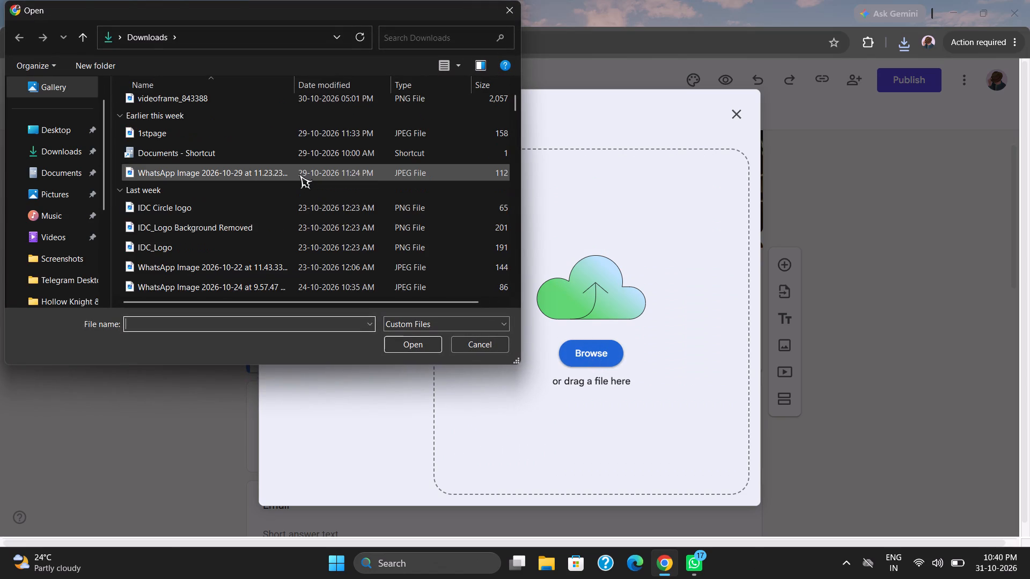
scroll(299, 174, down, 6)
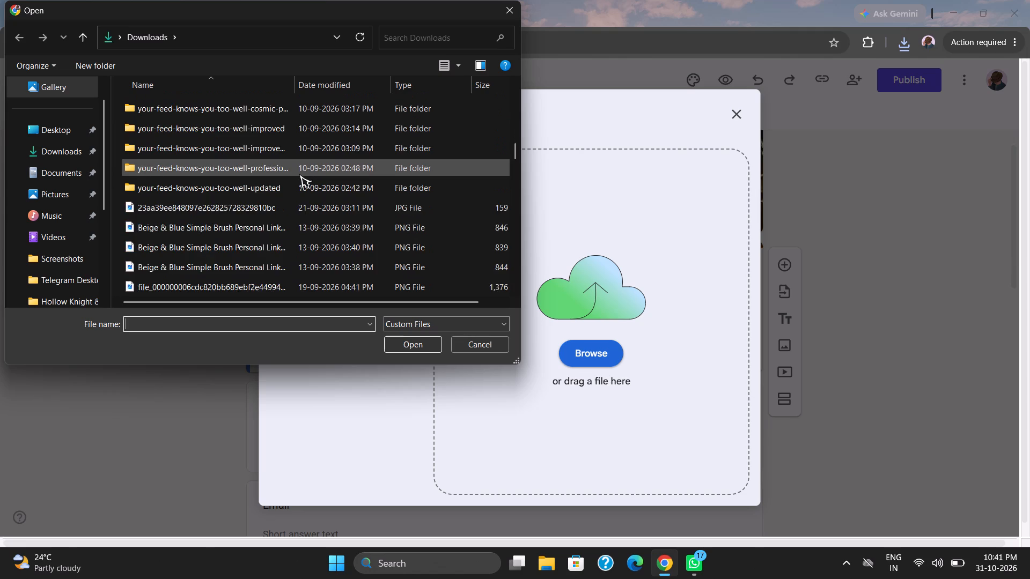
scroll(299, 174, down, 2)
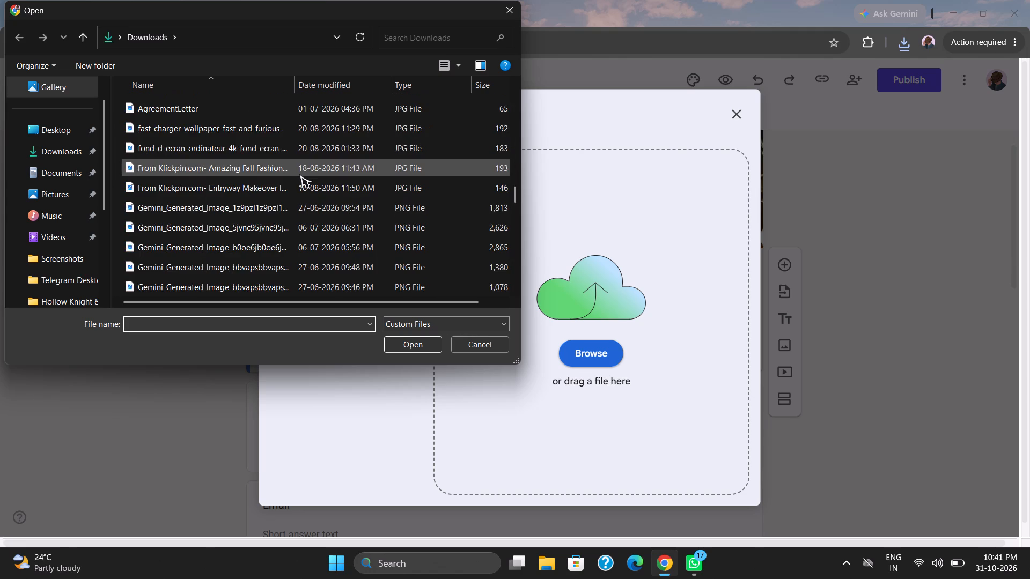
scroll(299, 174, down, 3)
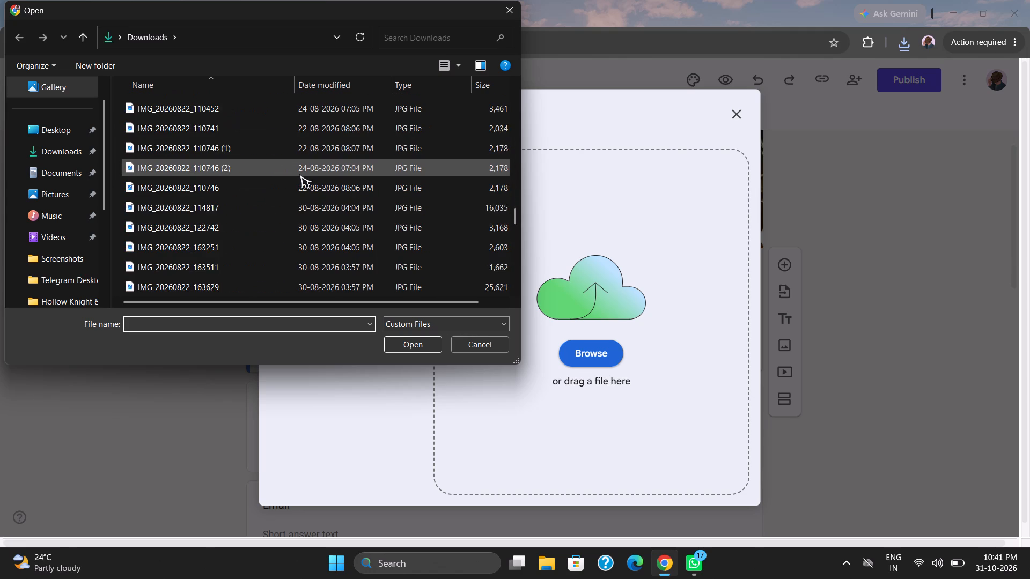
scroll(299, 174, down, 2)
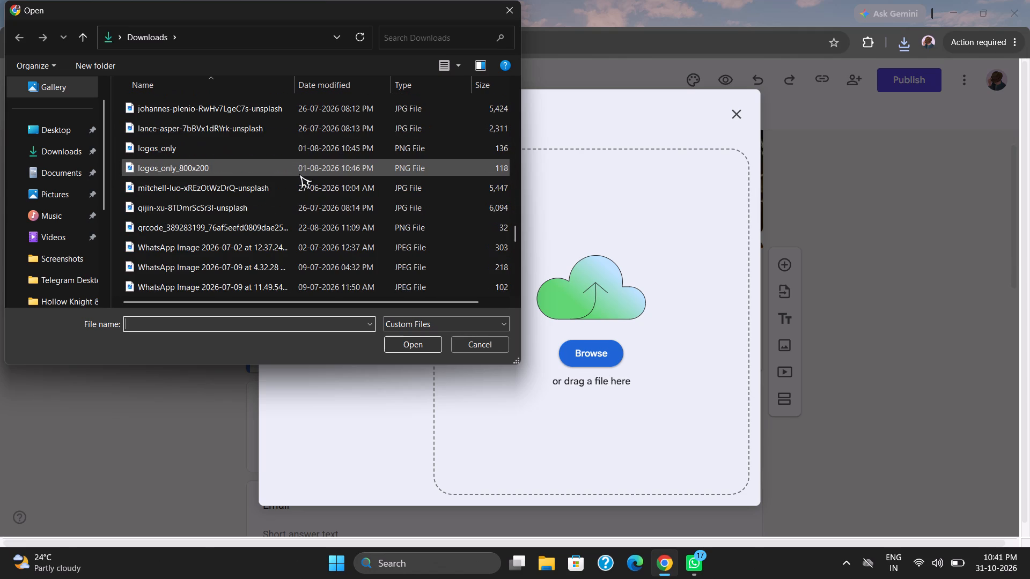
scroll(299, 174, down, 3)
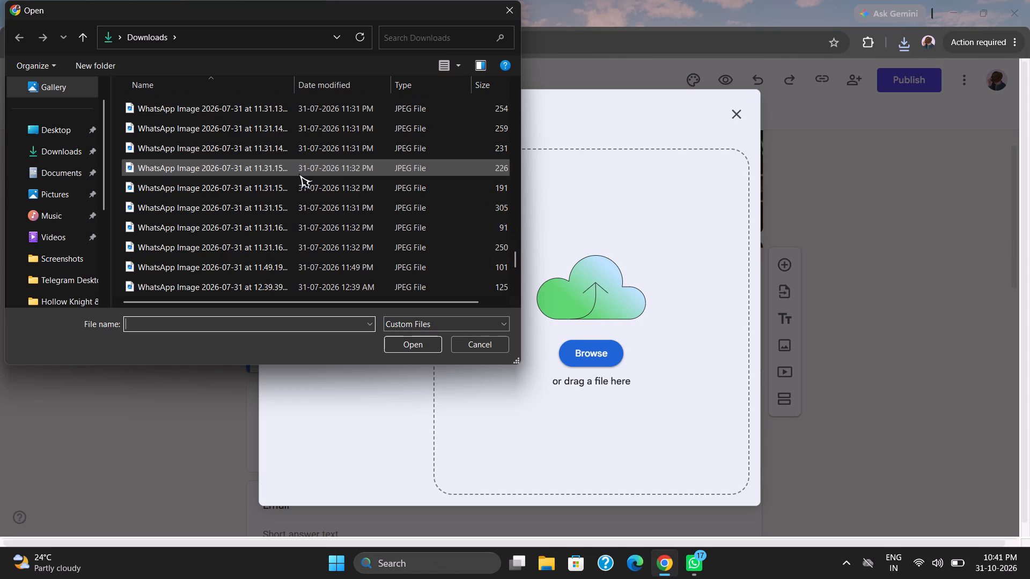
scroll(299, 174, down, 5)
scroll(299, 174, up, 4)
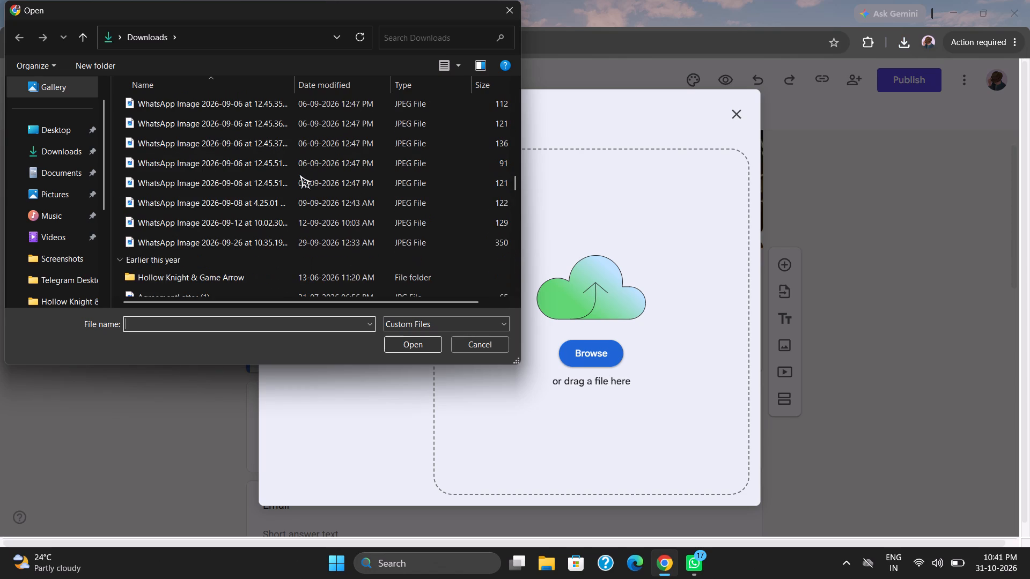
scroll(299, 174, up, 3)
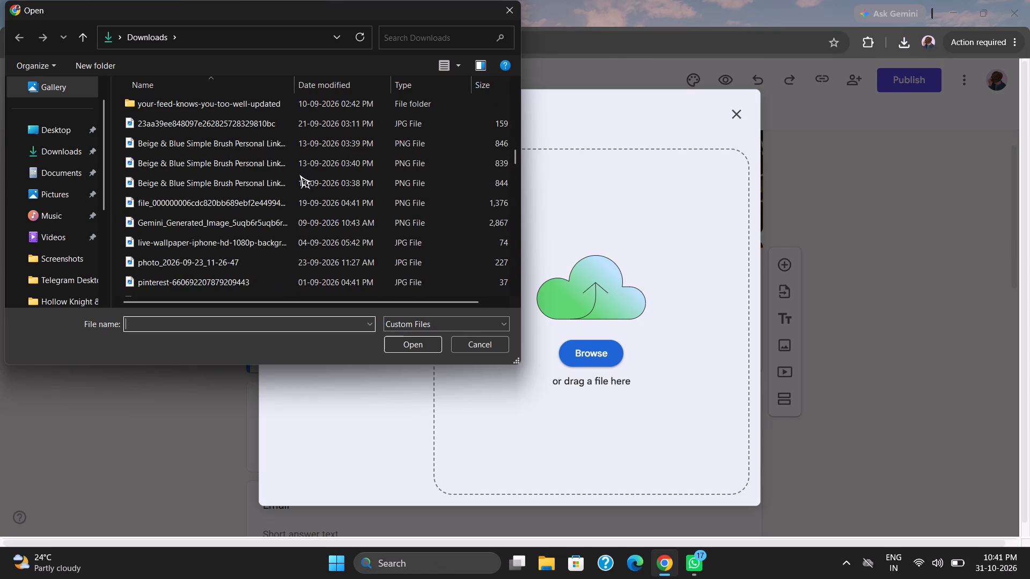
scroll(299, 174, up, 2)
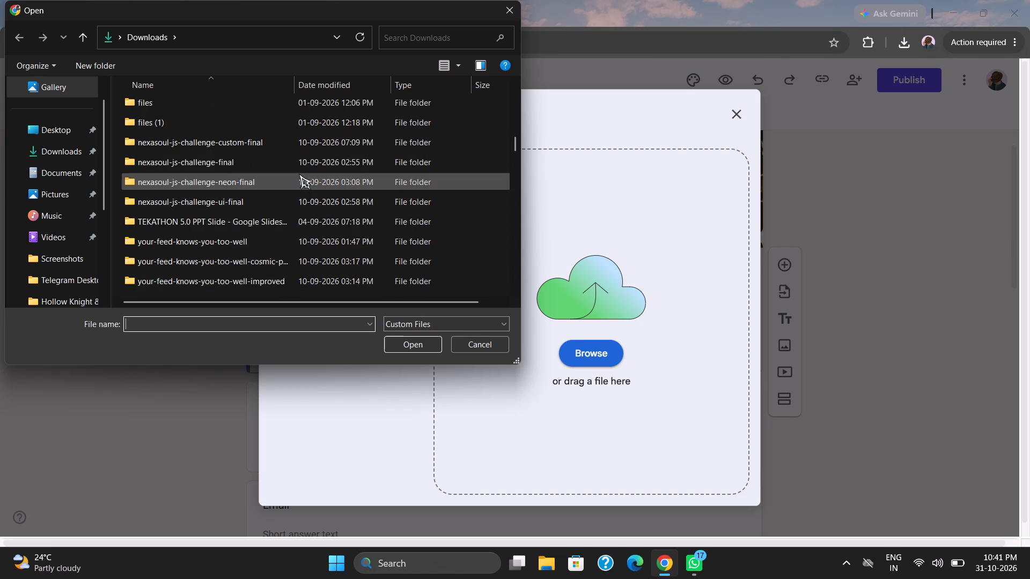
scroll(299, 174, up, 2)
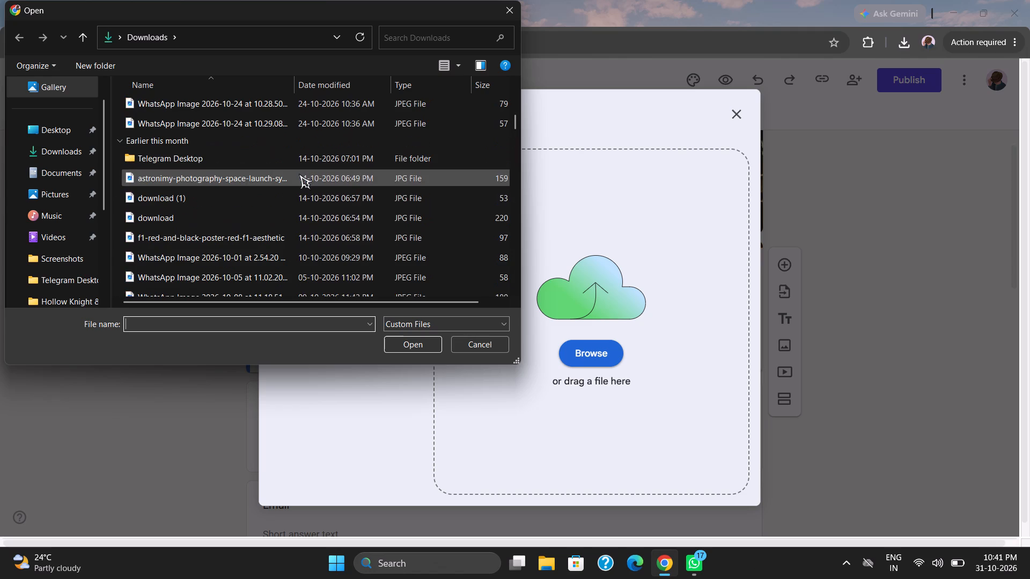
scroll(299, 174, up, 4)
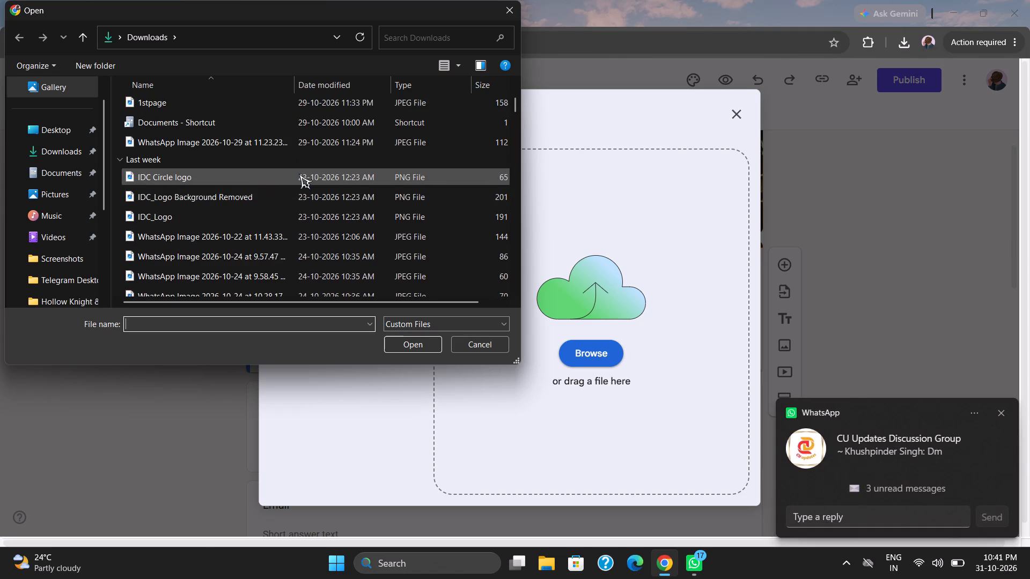
scroll(299, 174, up, 2)
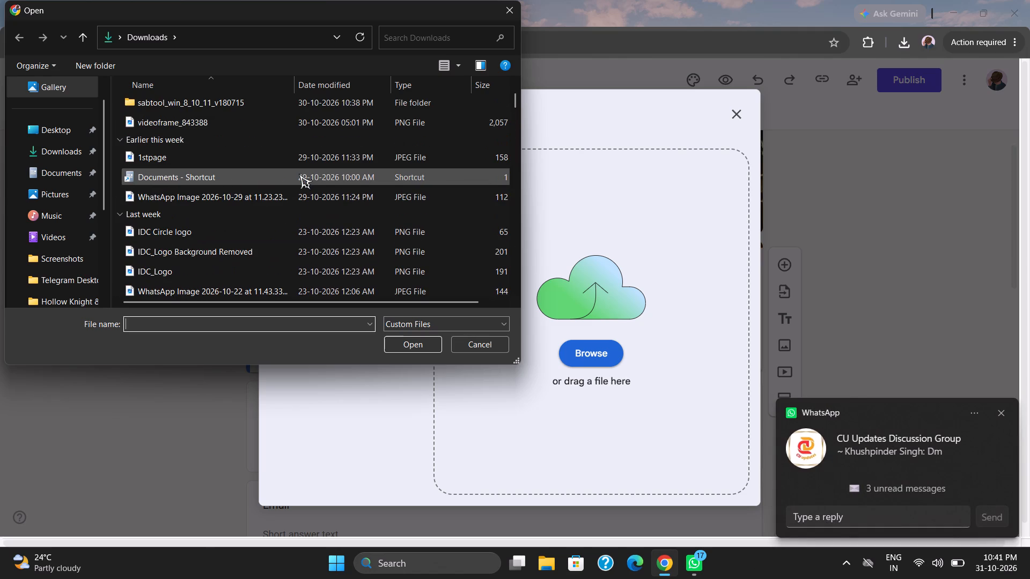
scroll(299, 174, up, 1)
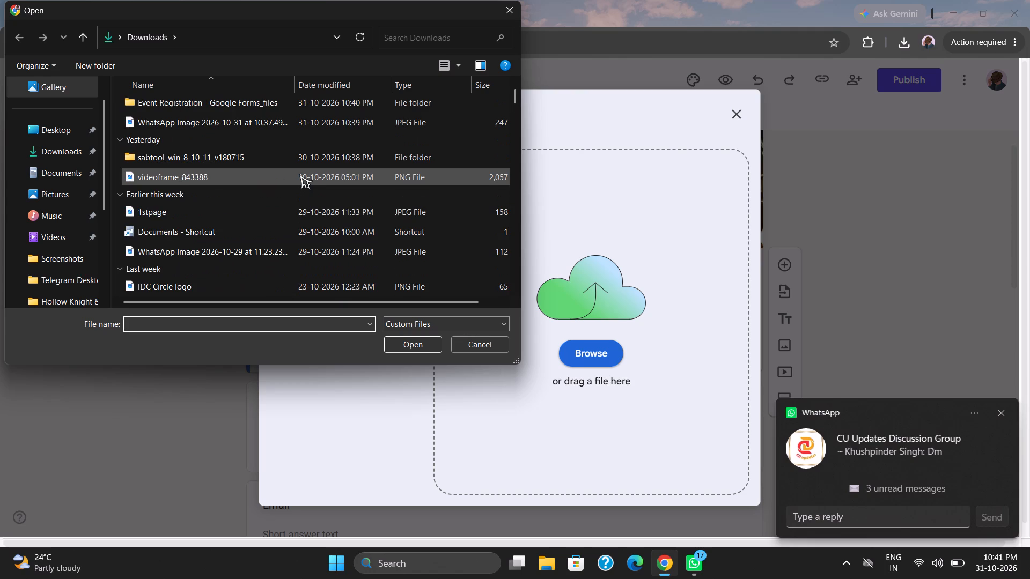
scroll(299, 174, up, 1)
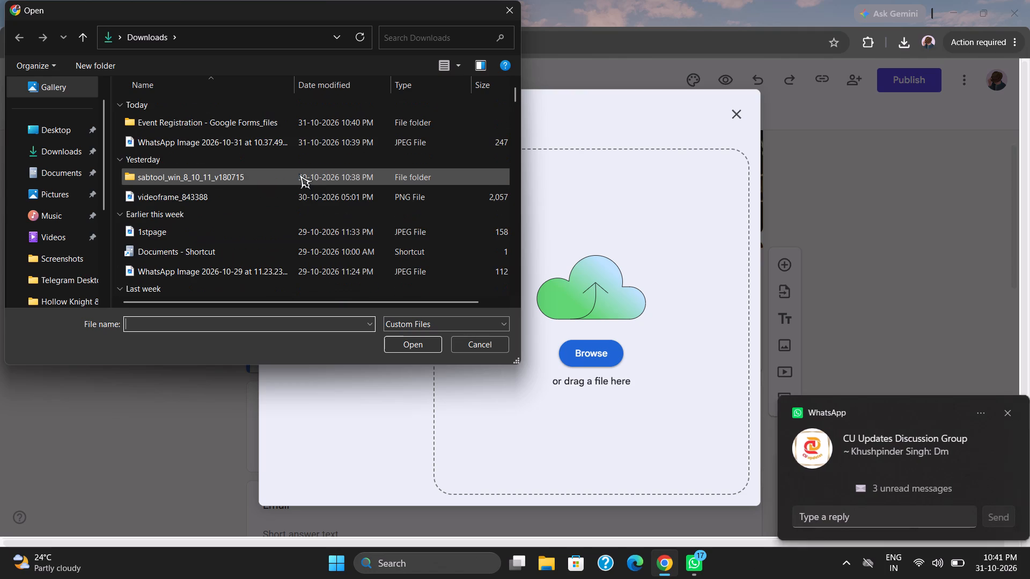
click(509, 11)
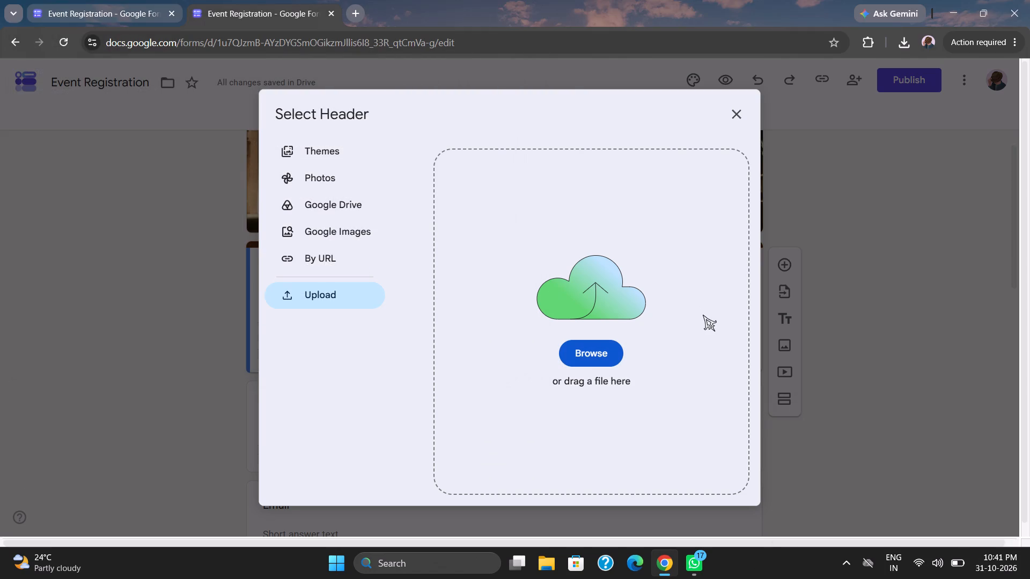
click(733, 116)
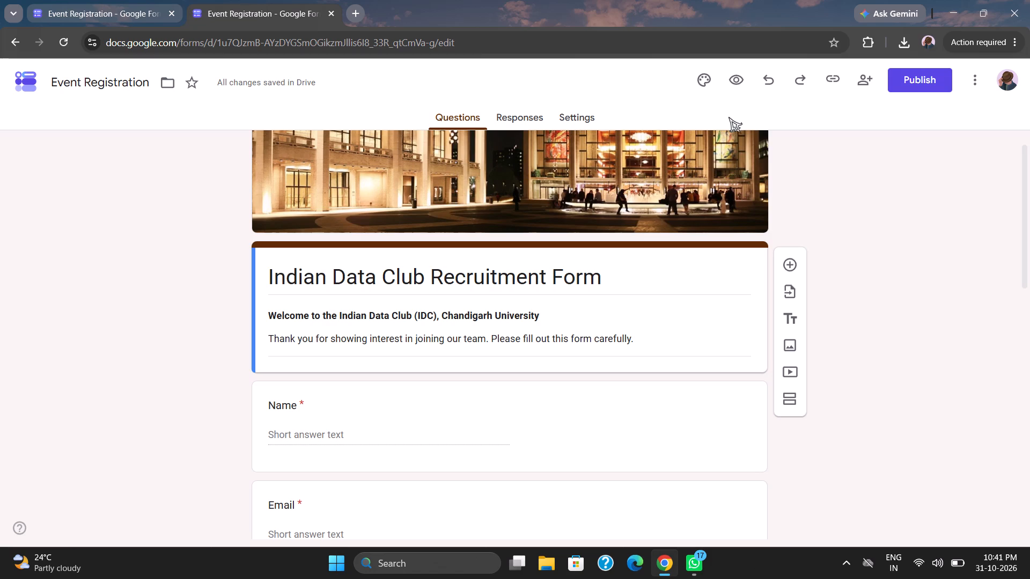
Open the published form's header for repositioning, capture a screenshot of the Indian Data Club and Chandigarh University banner, and close it unsaved.
click(91, 5)
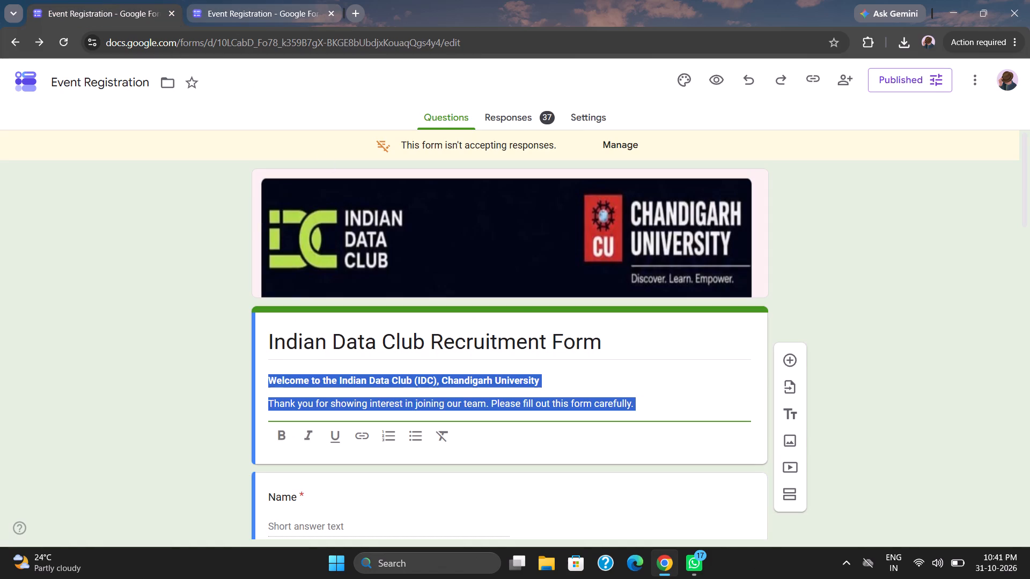
click(928, 229)
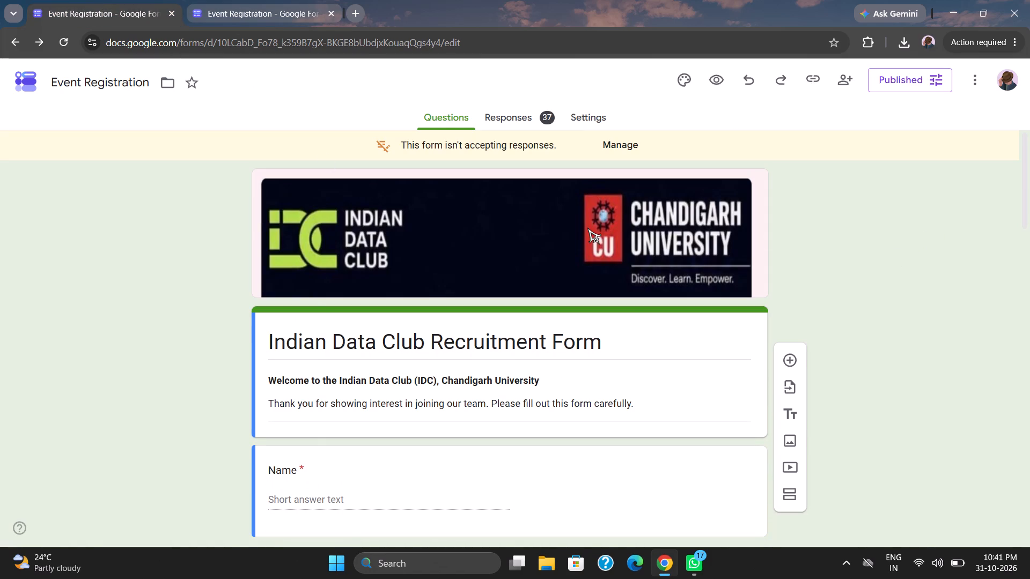
click(587, 228)
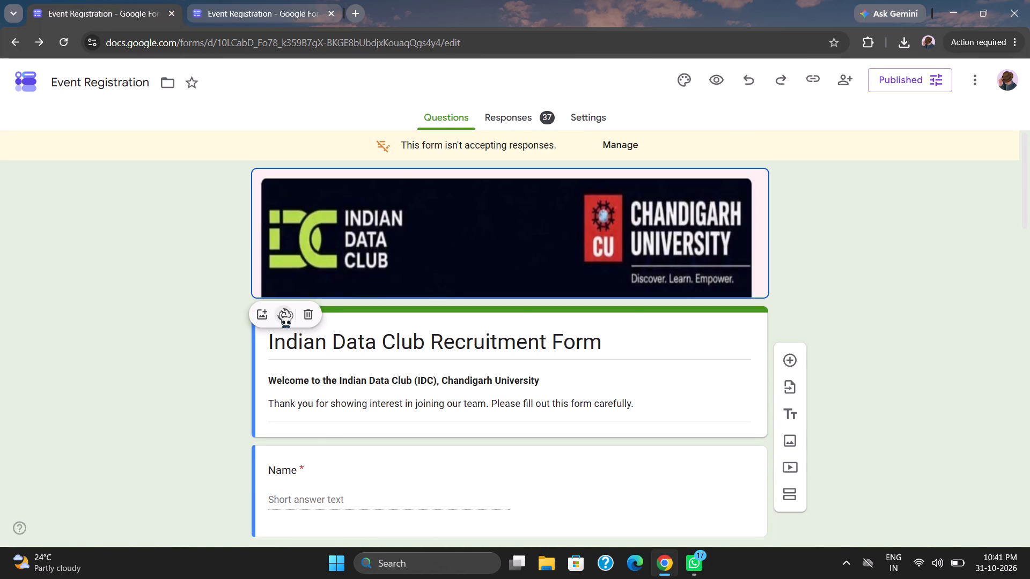
click(282, 311)
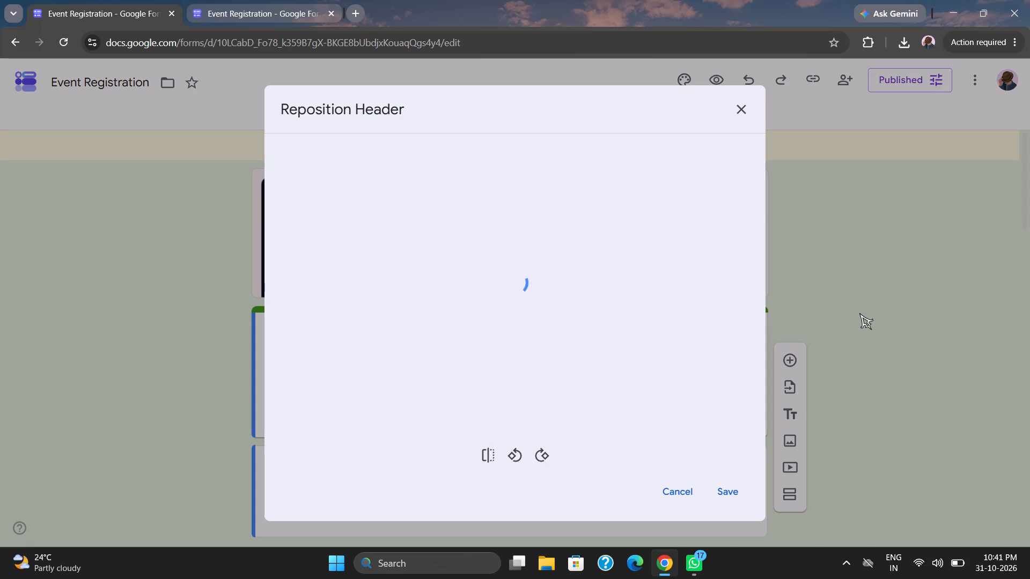
key(Print)
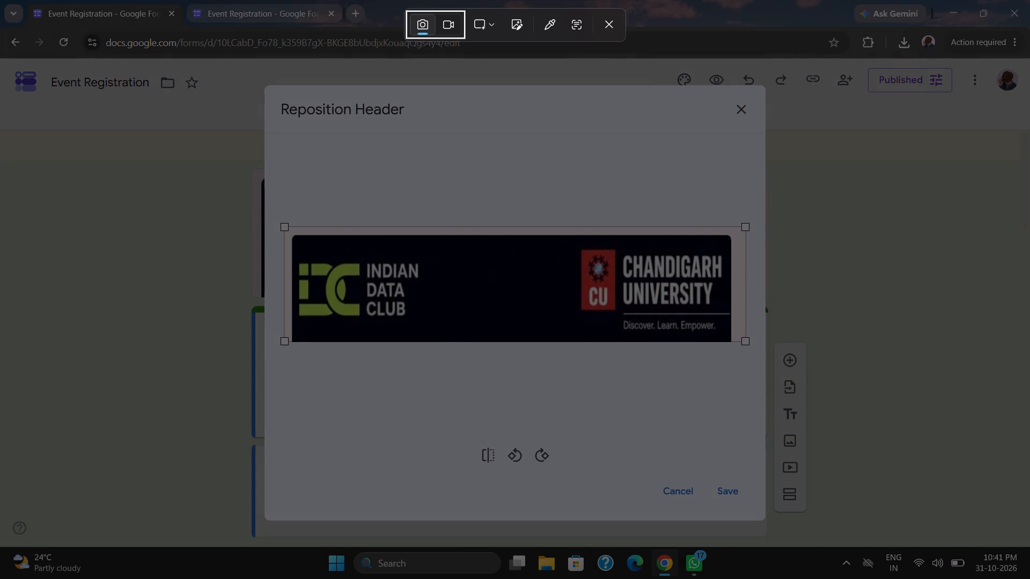
drag(266, 215, 754, 372)
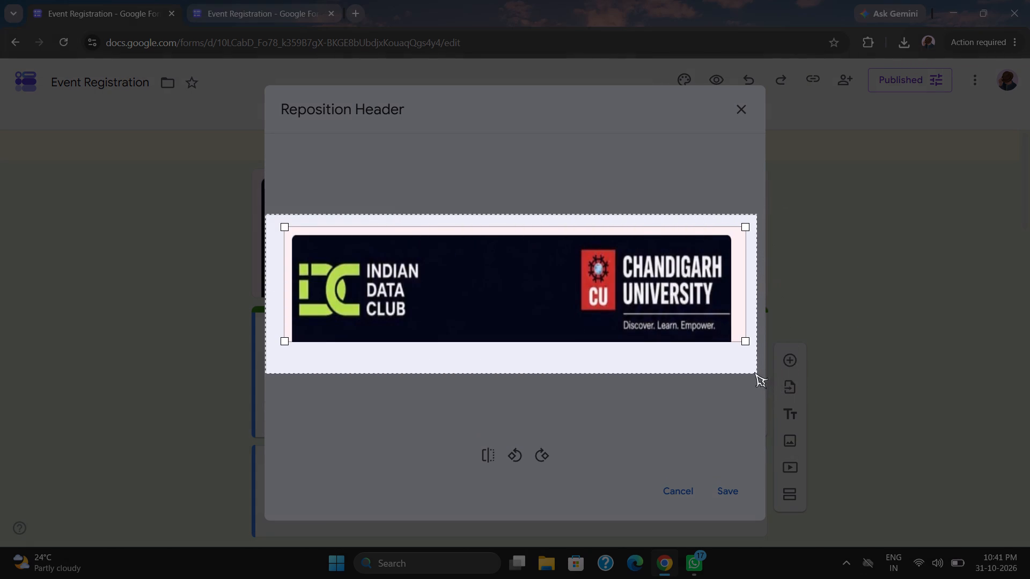
drag(754, 372, 748, 370)
click(748, 370)
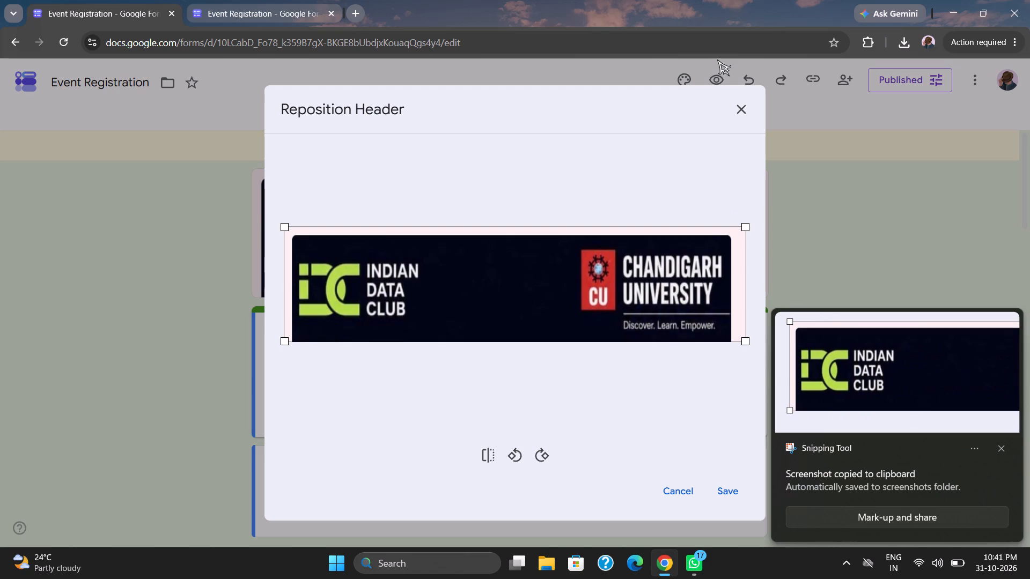
click(740, 108)
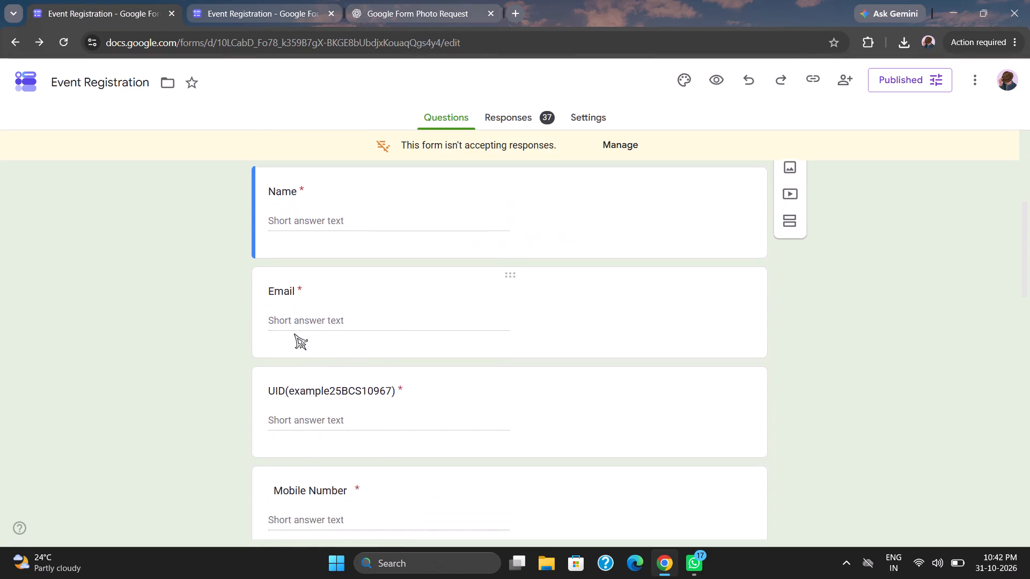
scroll(294, 333, down, 2)
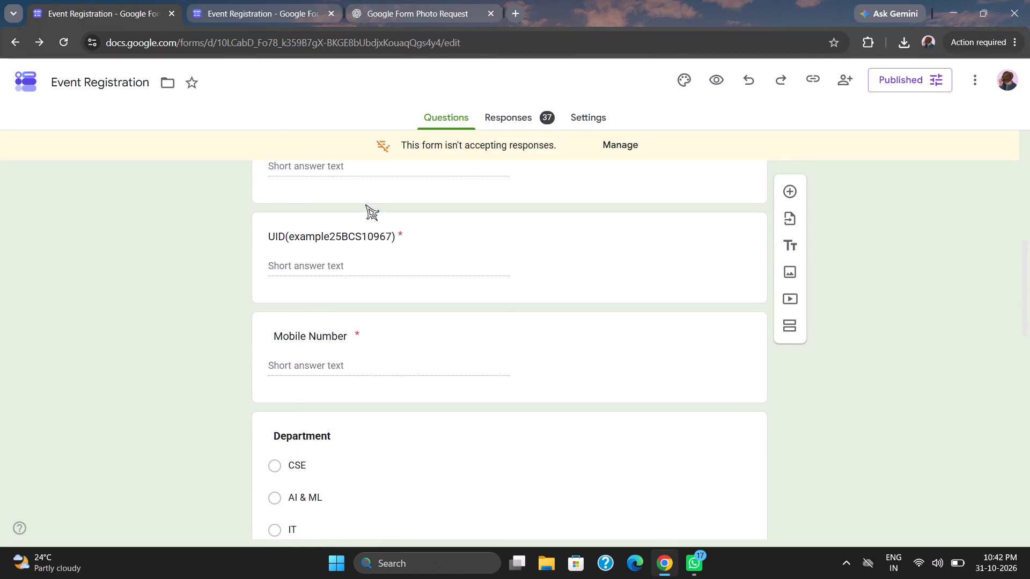
click(394, 226)
click(429, 249)
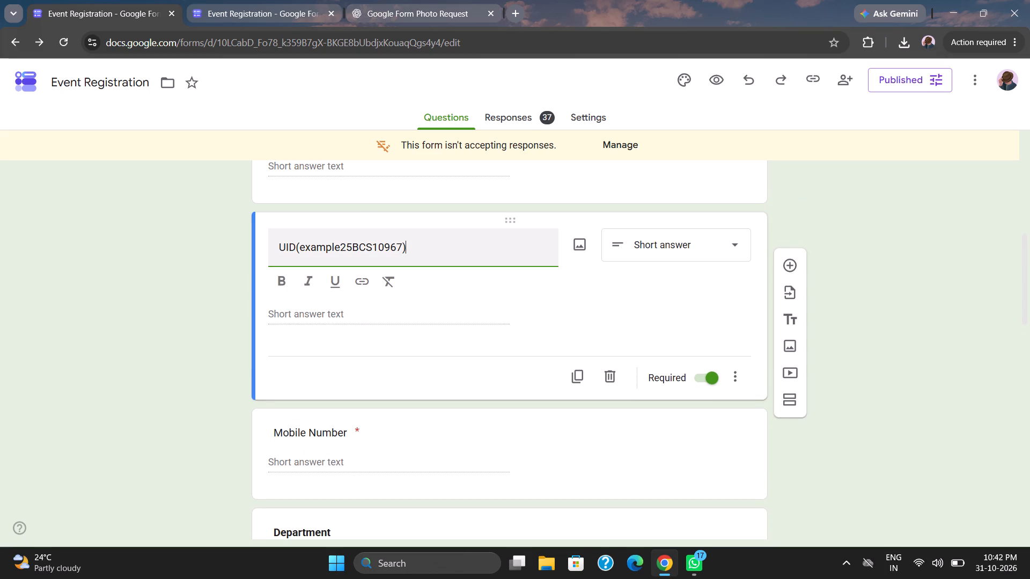
key(ctrl+a)
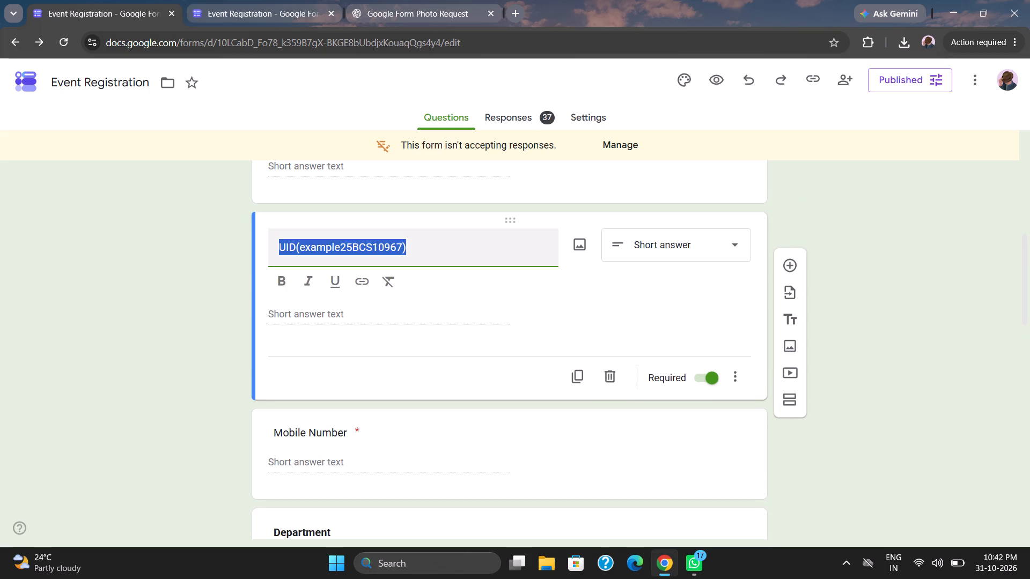
key(ctrl+c)
click(245, 0)
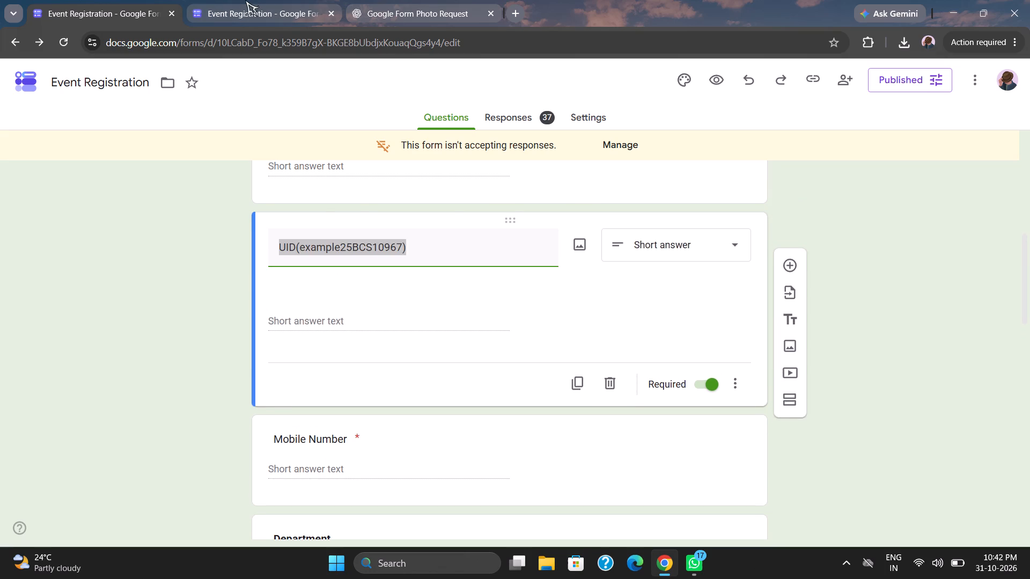
scroll(498, 352, down, 3)
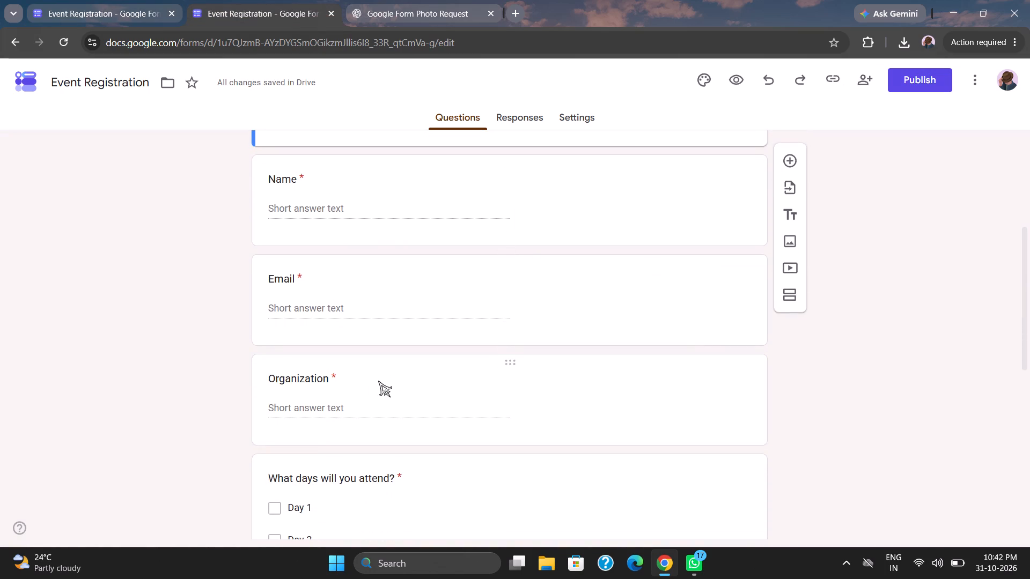
click(379, 378)
key(ctrl+v)
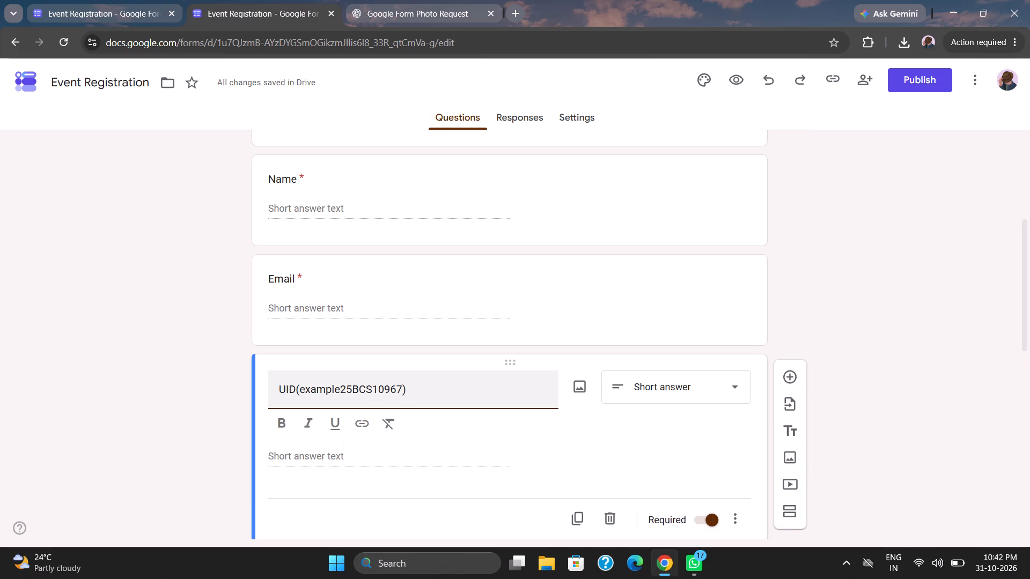
click(109, 293)
Add a short answer question below the UID question and title it "Mobile Number", copied from the published form.
scroll(109, 293, down, 2)
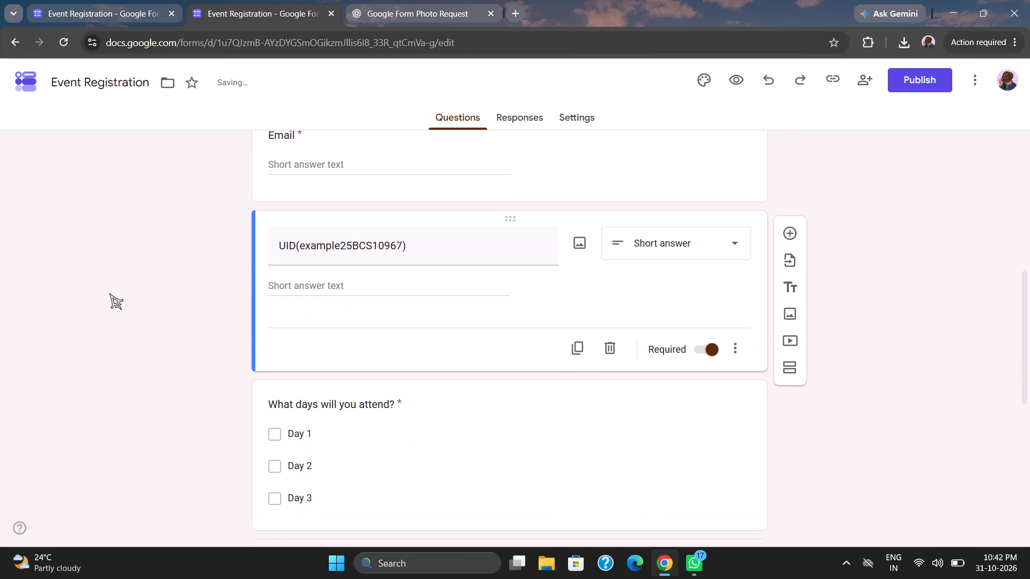
click(77, 0)
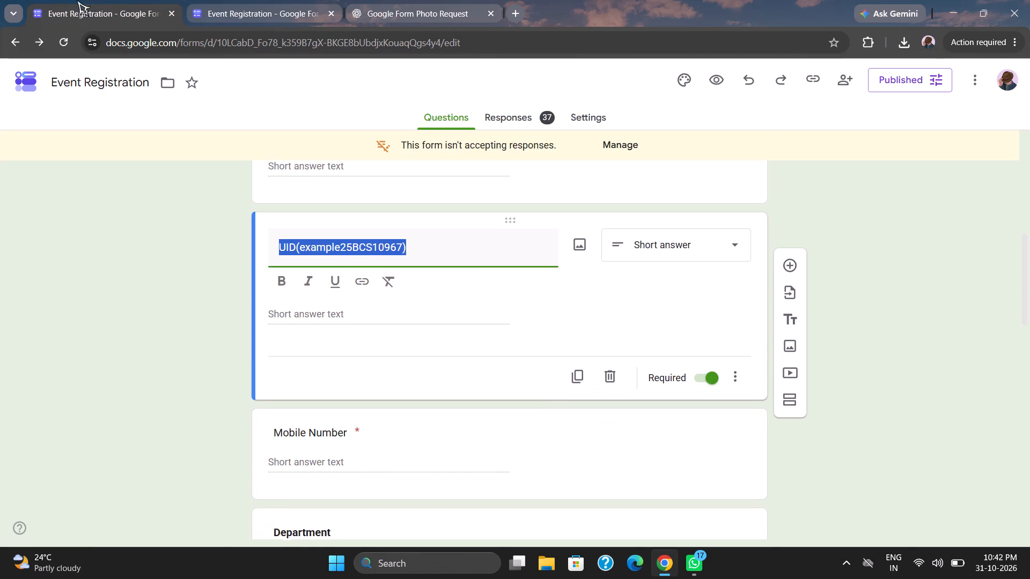
click(227, 366)
scroll(227, 366, down, 3)
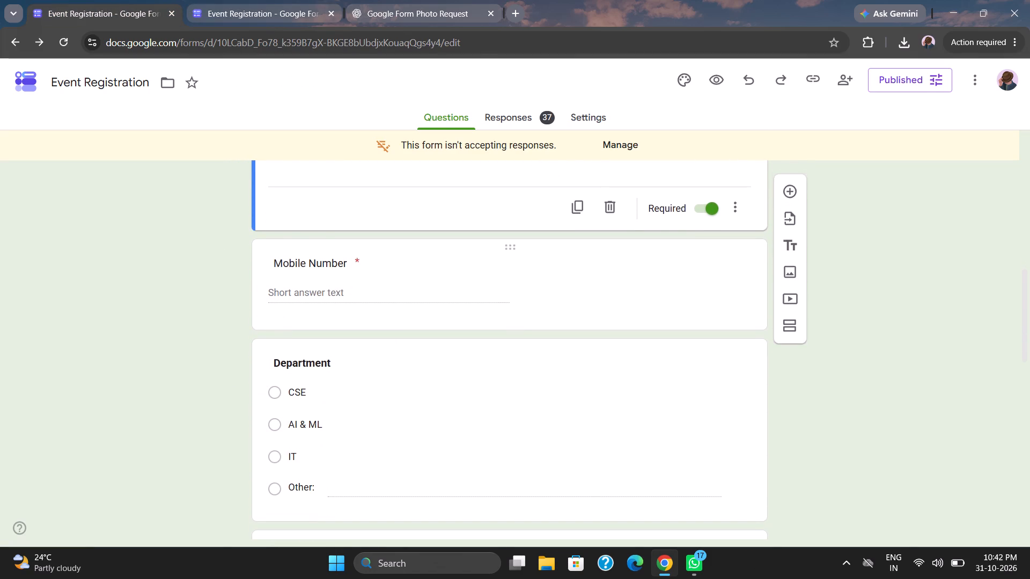
click(357, 265)
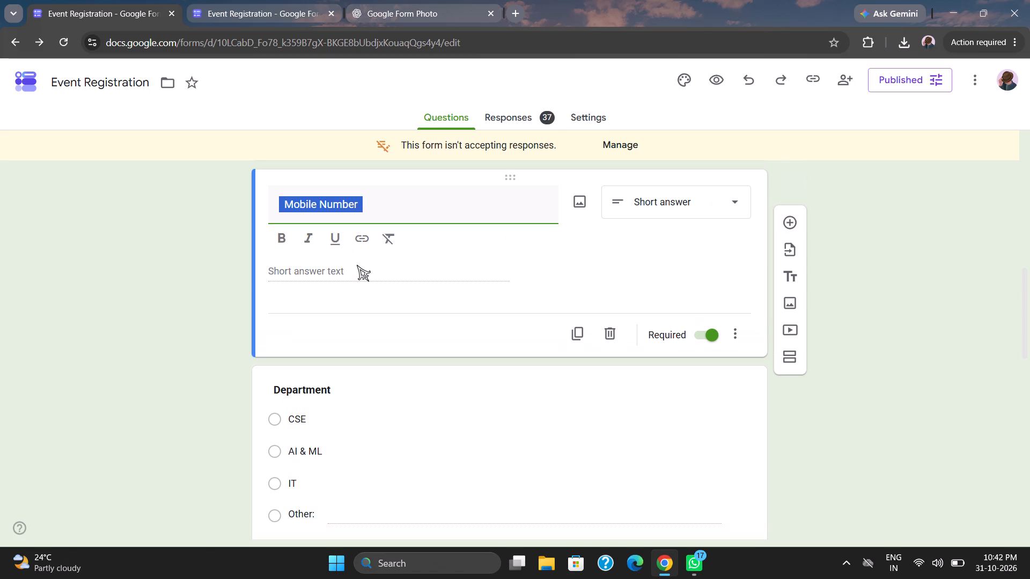
key(ctrl+c)
click(234, 0)
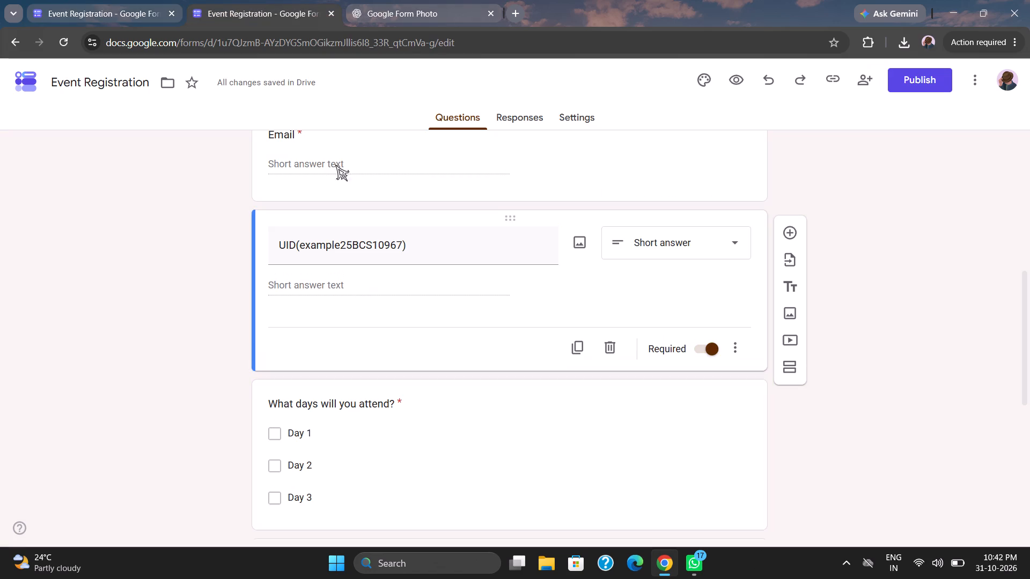
scroll(415, 323, down, 3)
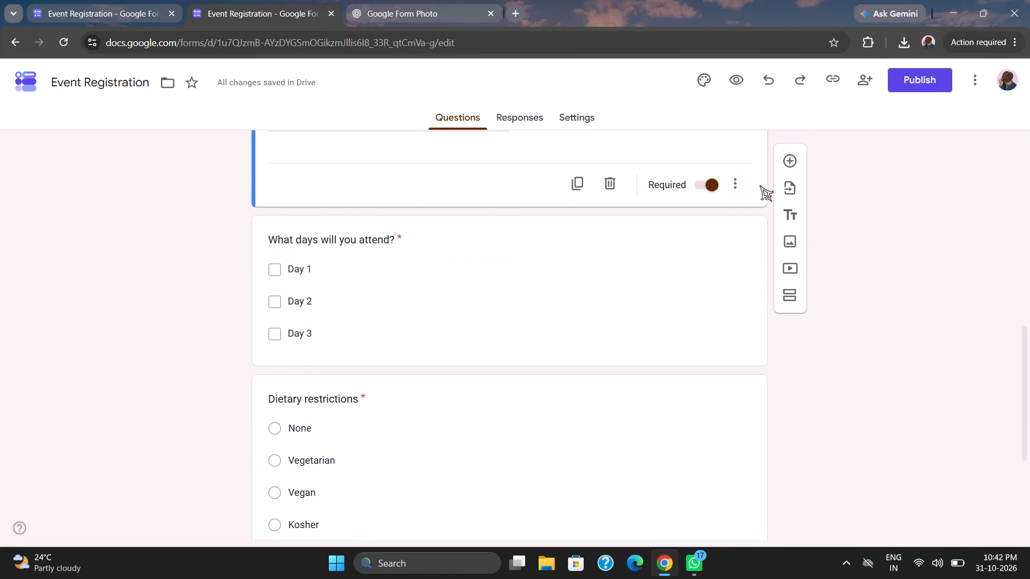
click(791, 161)
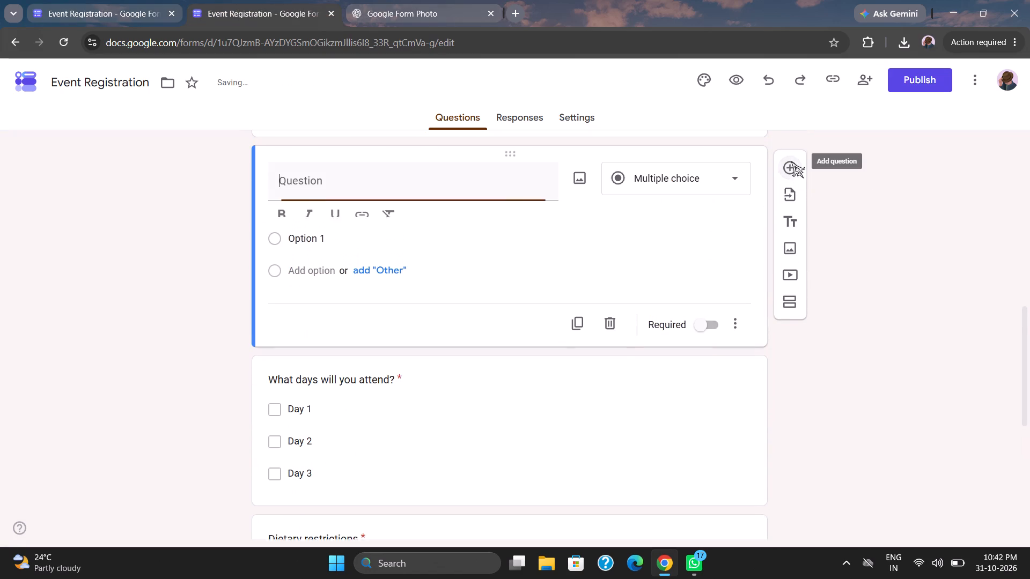
click(625, 188)
click(662, 112)
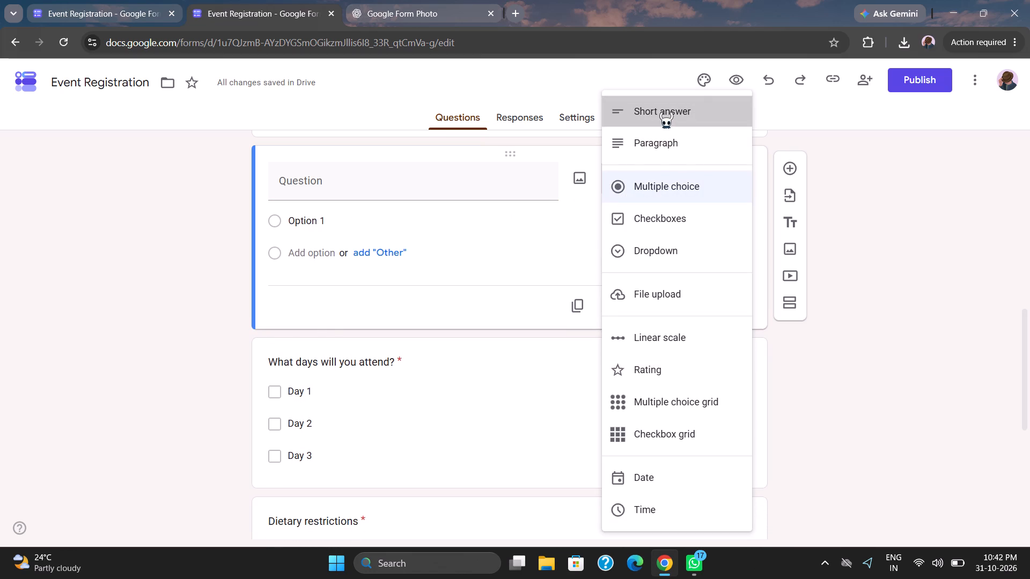
click(381, 194)
key(ctrl+c)
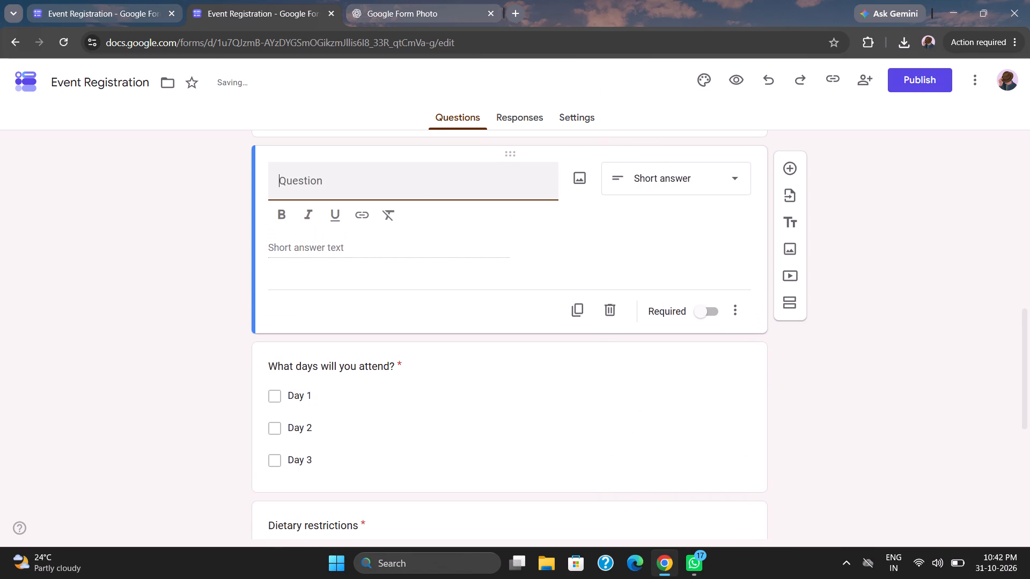
key(ctrl+v)
Add a question below Mobile Number in the unpublished form and title it "Department", copied from the published form.
click(103, 0)
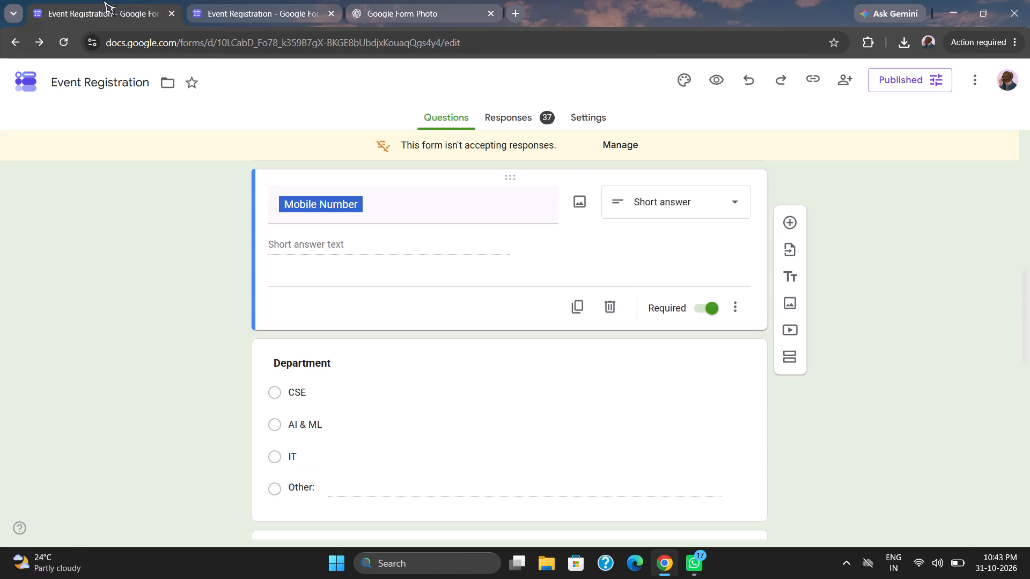
click(174, 290)
scroll(174, 290, down, 1)
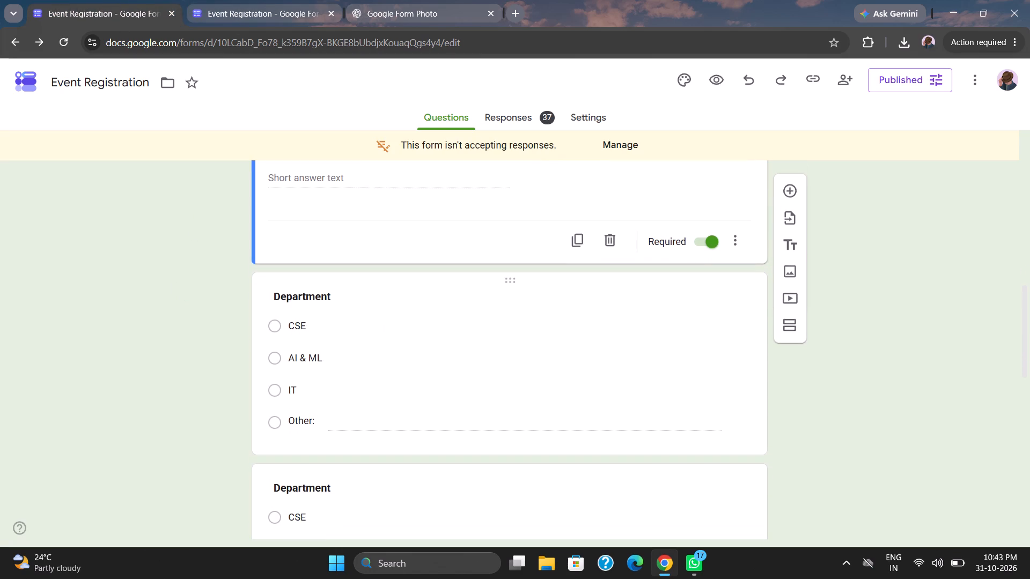
click(377, 296)
key(ctrl+c)
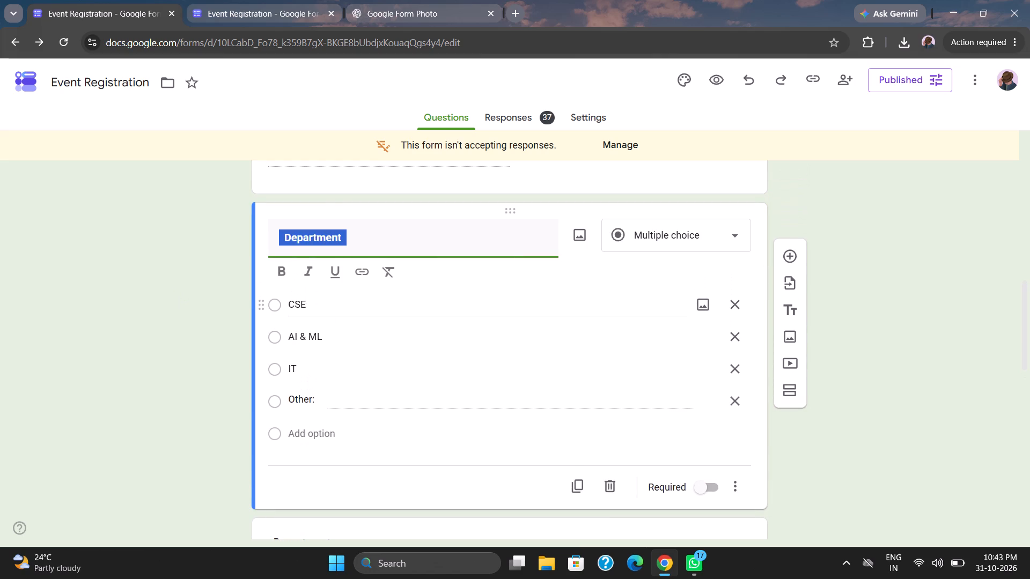
click(252, 0)
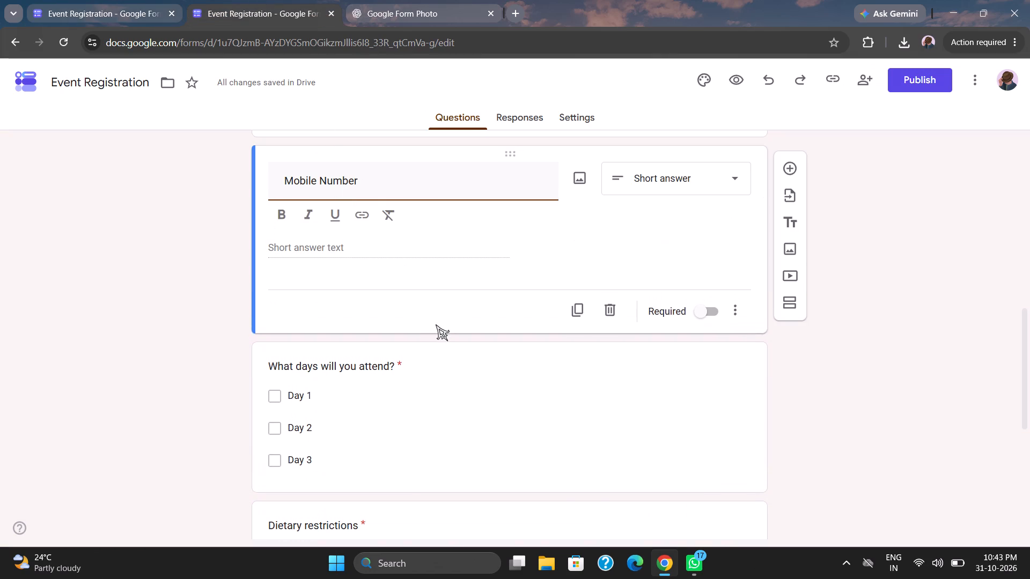
click(100, 1)
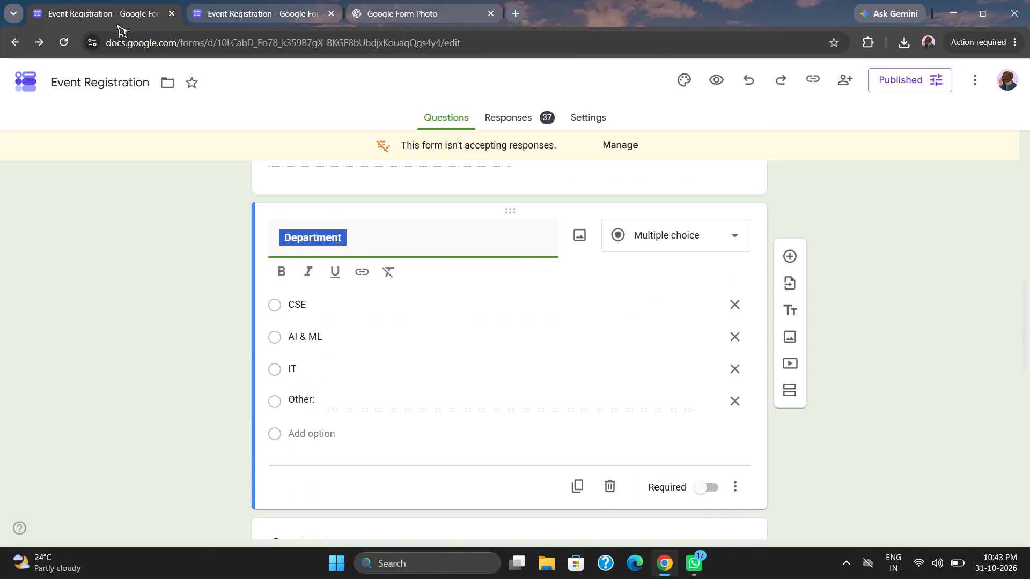
click(281, 0)
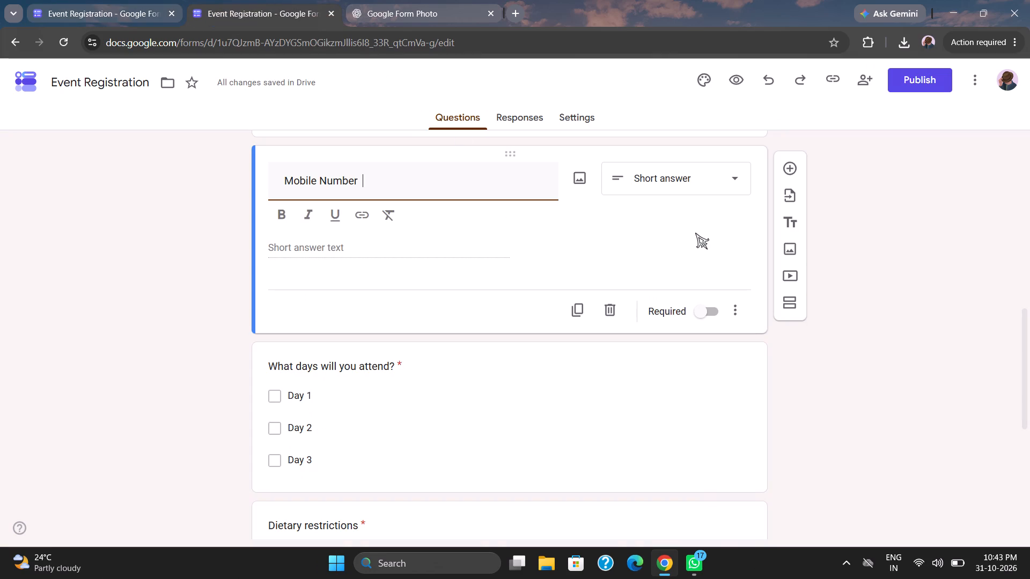
click(793, 170)
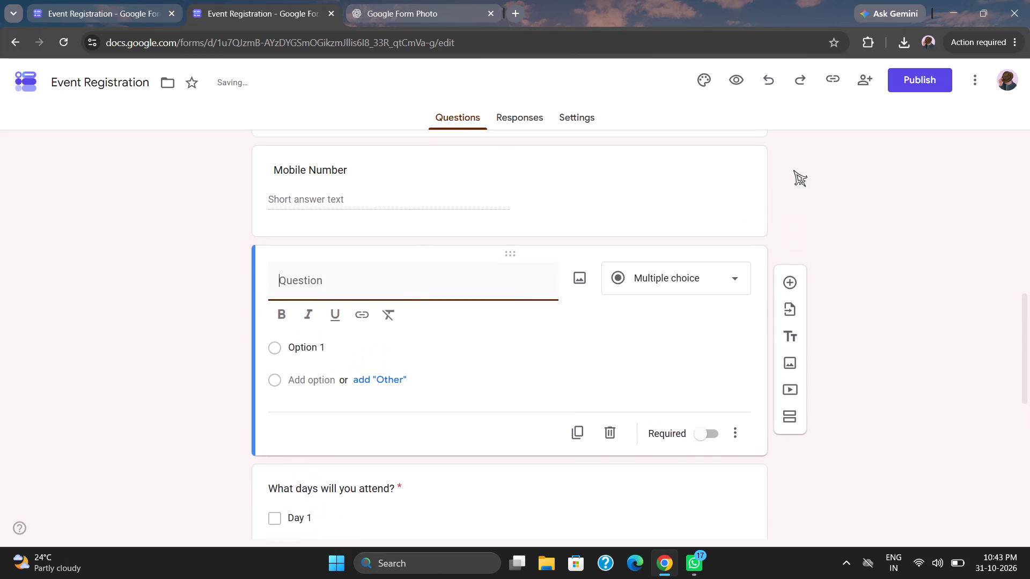
key(ctrl+v)
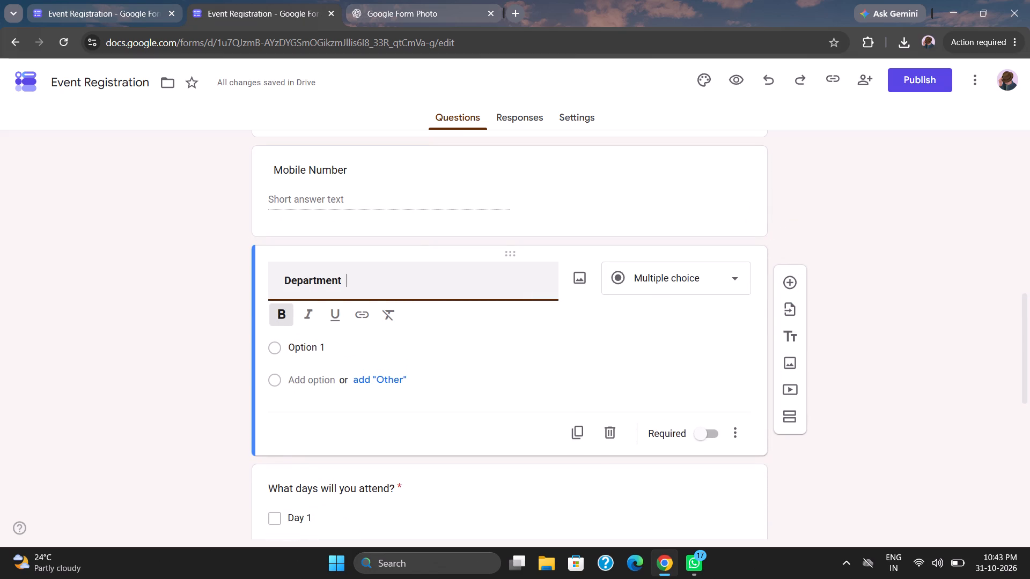
Copy the CSE option from the published form's Department question and try to enter it in the new Department question's answer area.
click(123, 0)
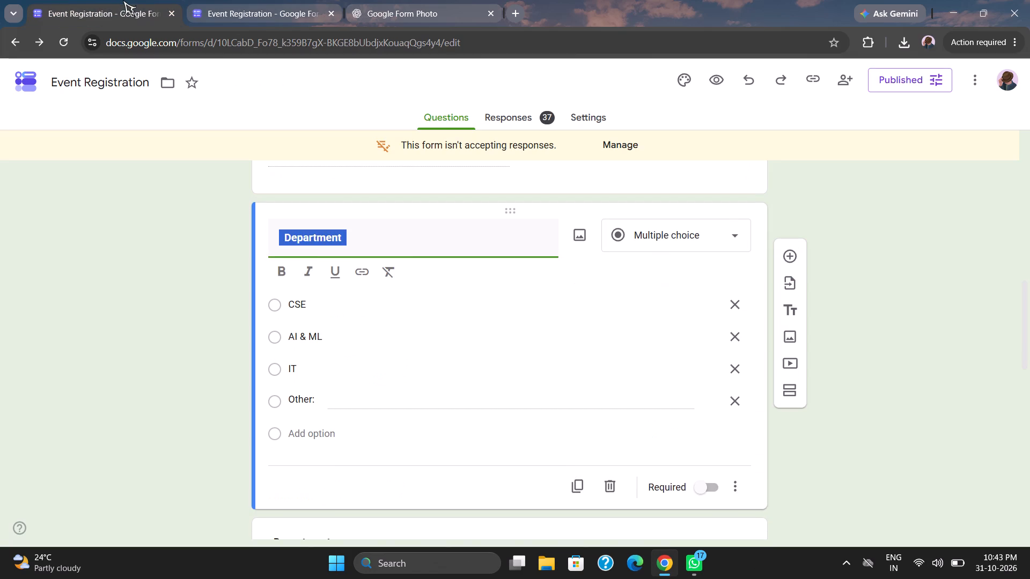
click(346, 309)
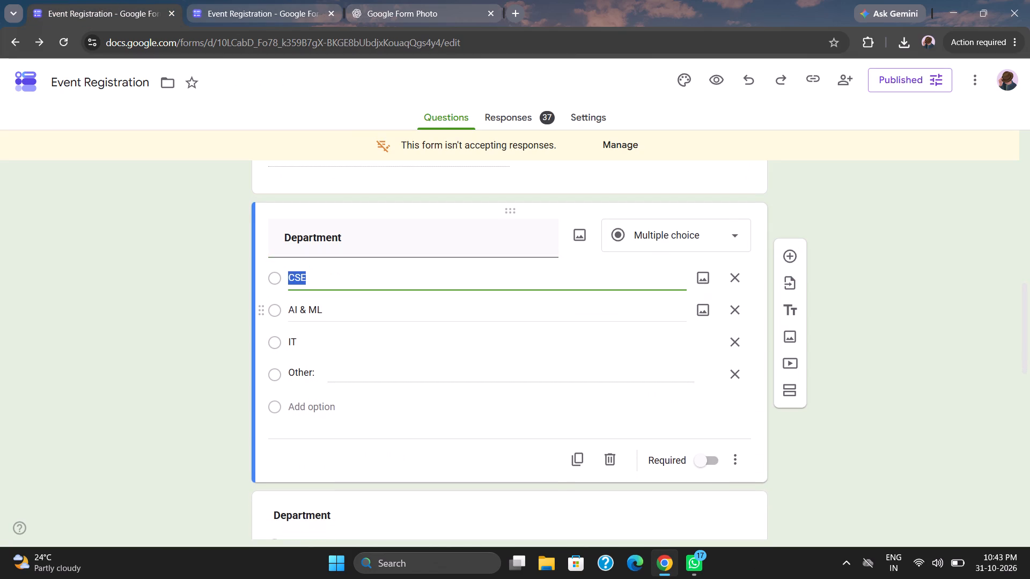
key(ctrl+c)
click(273, 0)
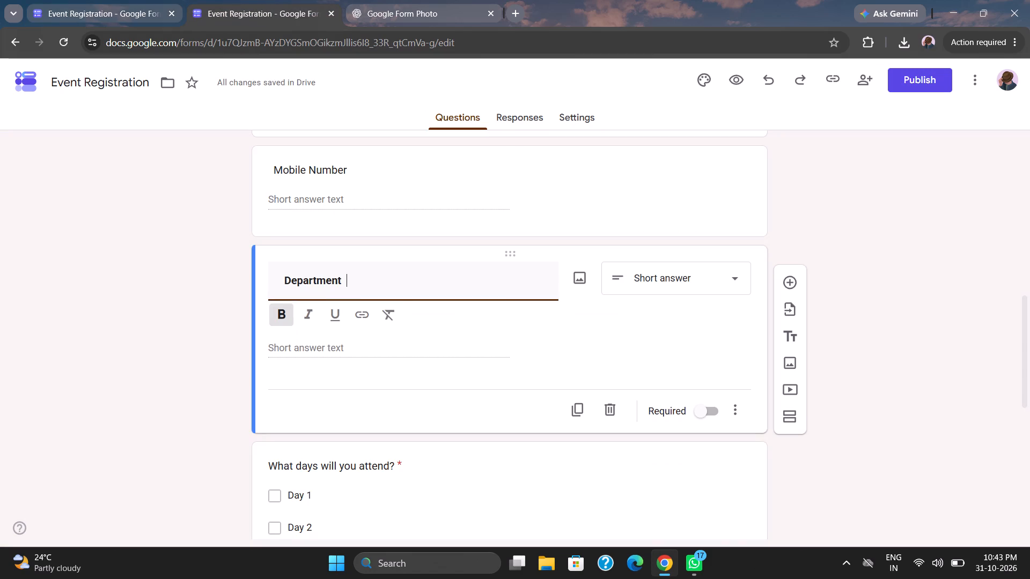
click(358, 346)
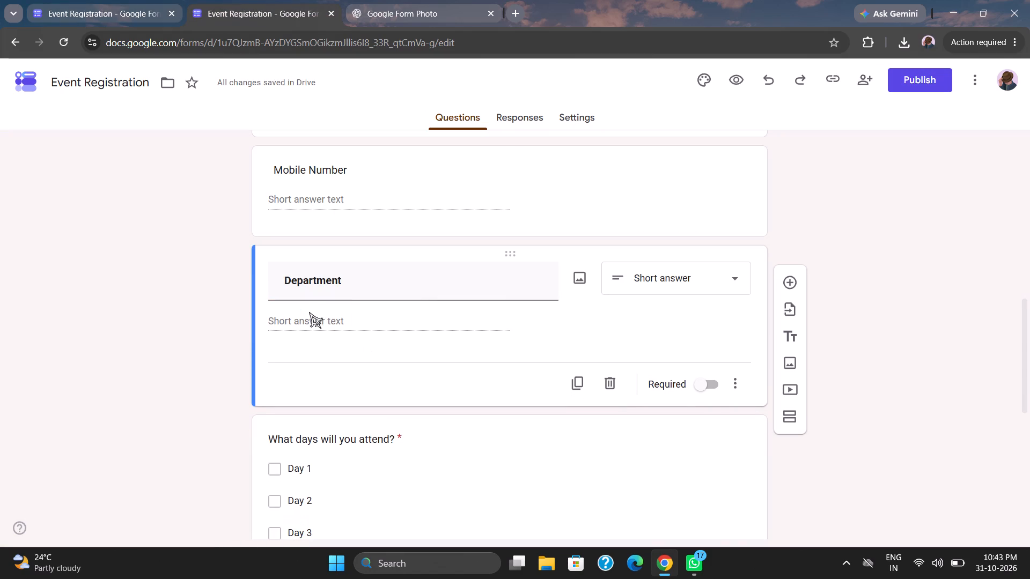
click(308, 316)
click(299, 321)
click(335, 322)
Check the published Department question's type and set the new Department question to Multiple choice.
click(111, 0)
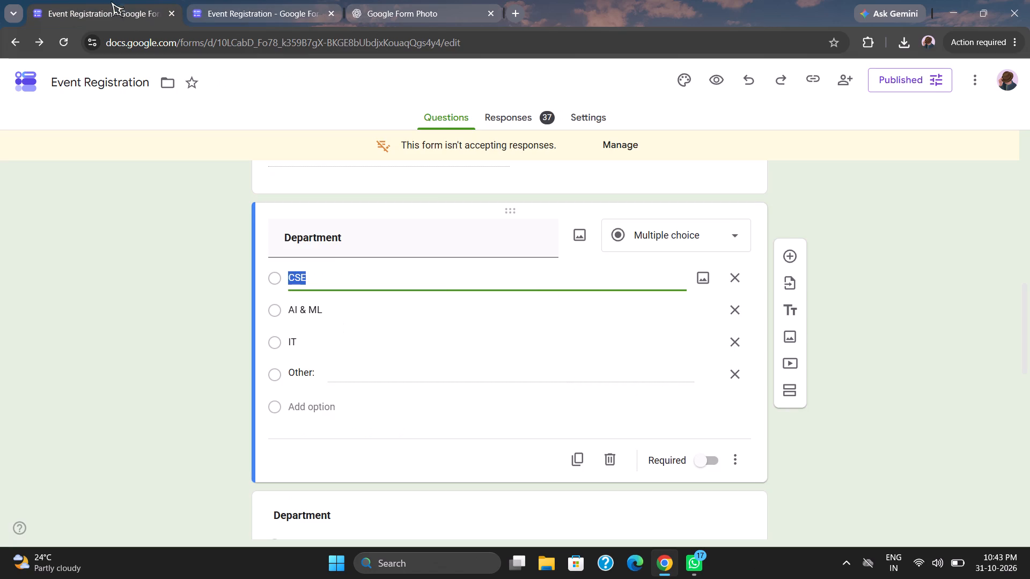
click(258, 0)
click(735, 270)
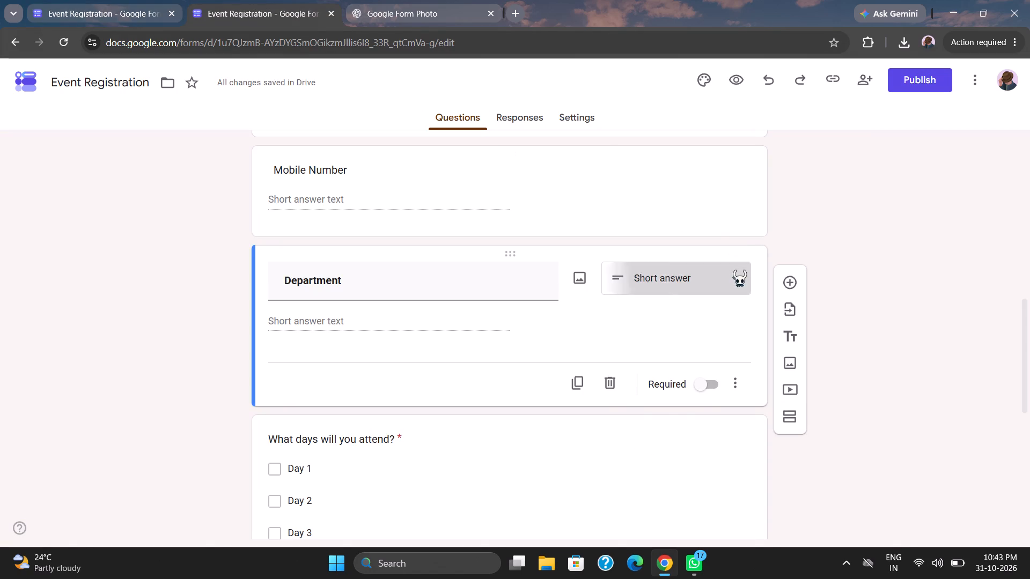
click(670, 187)
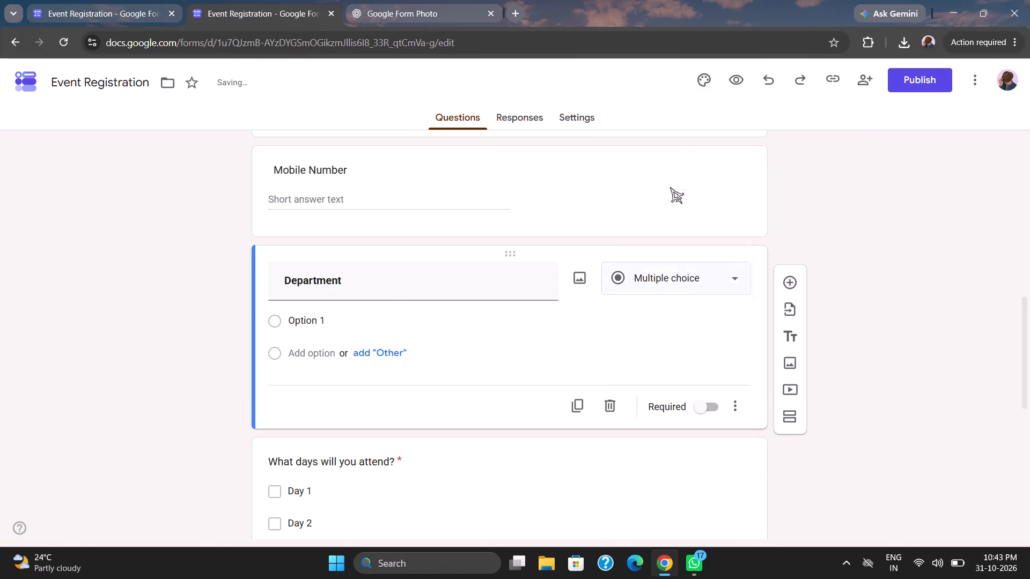
Enter CSE and AI & ML as the first two options of the new Department question, copied from the published form.
click(374, 299)
click(355, 332)
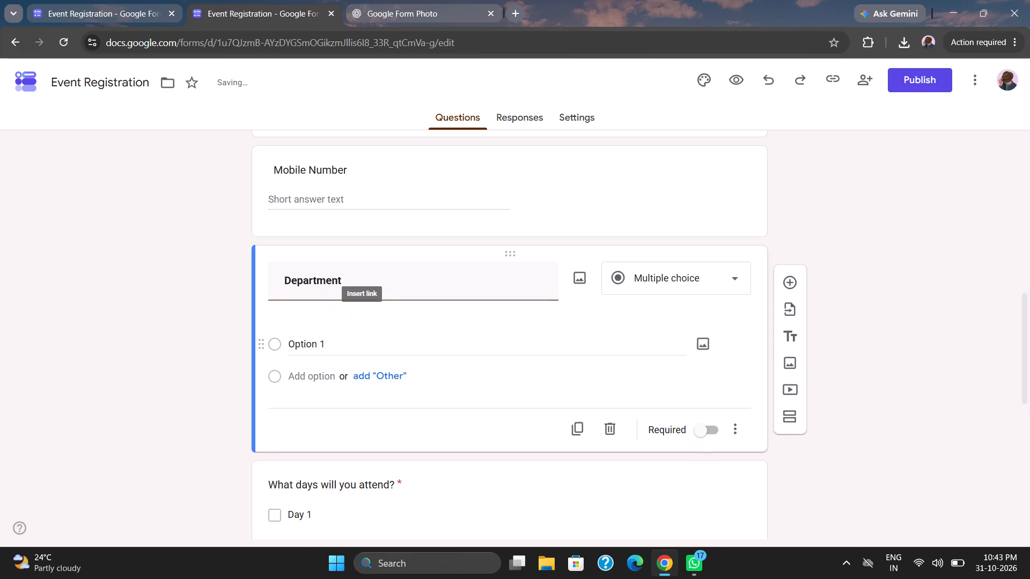
key(ctrl+v)
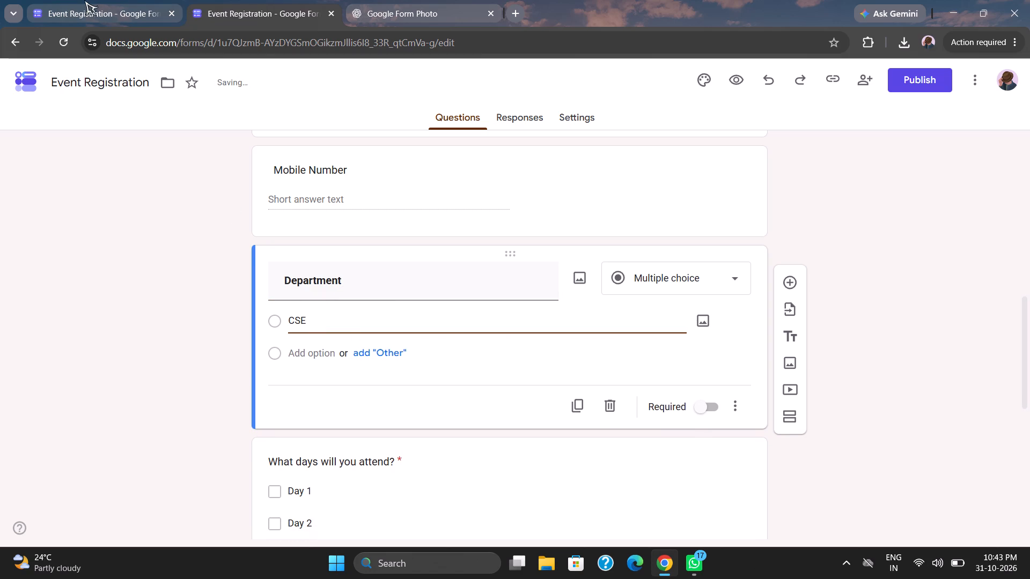
click(84, 0)
click(366, 317)
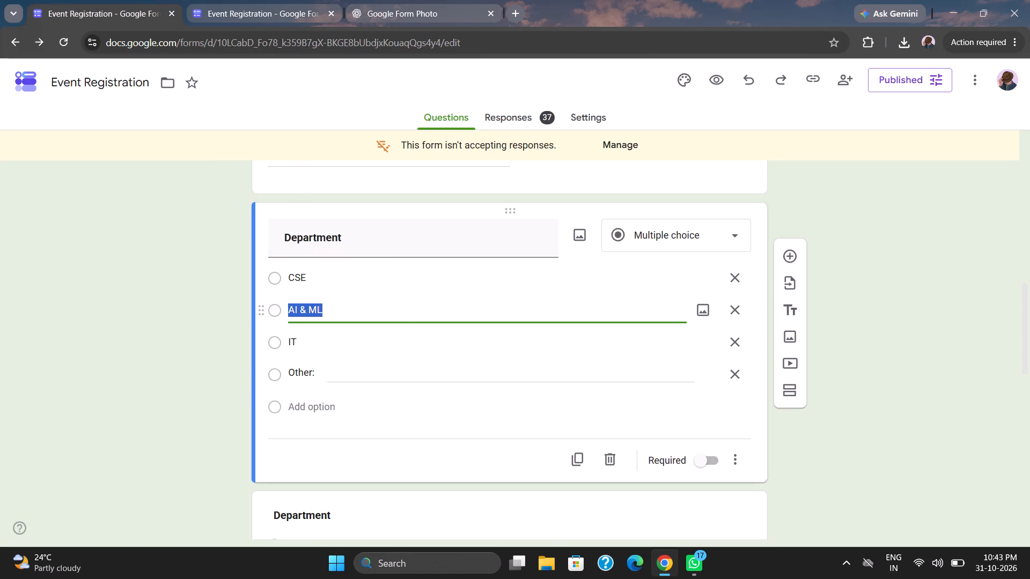
key(ctrl+c)
click(282, 0)
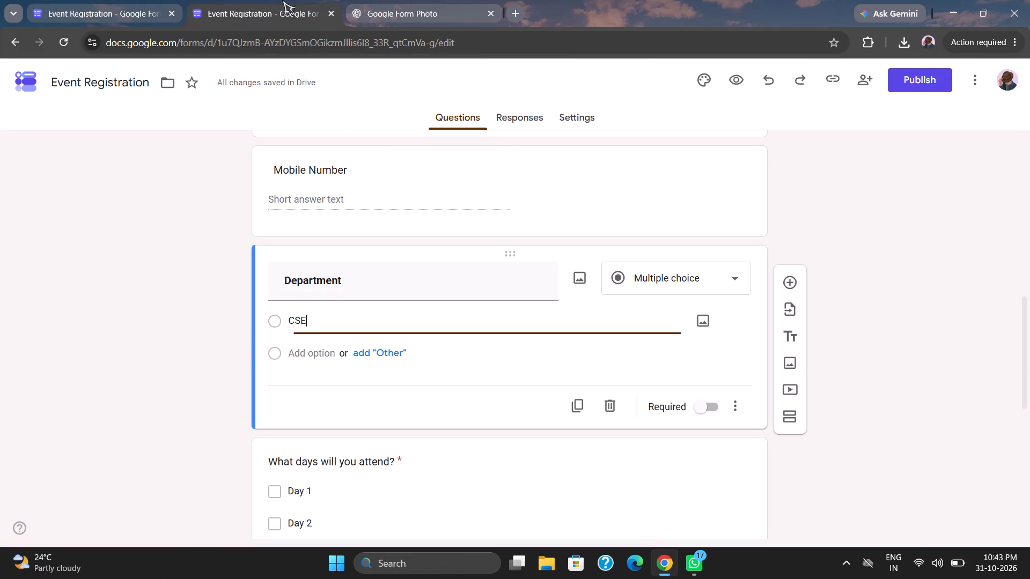
click(308, 352)
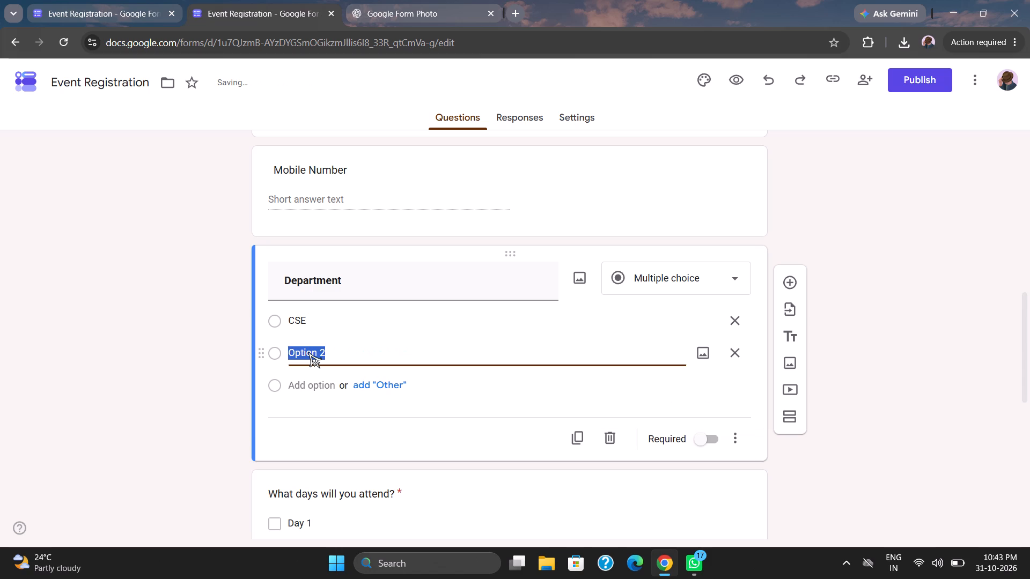
key(ctrl+v)
Add IT, copied from the published form, as the third Department option, followed by an "Other" option.
click(106, 0)
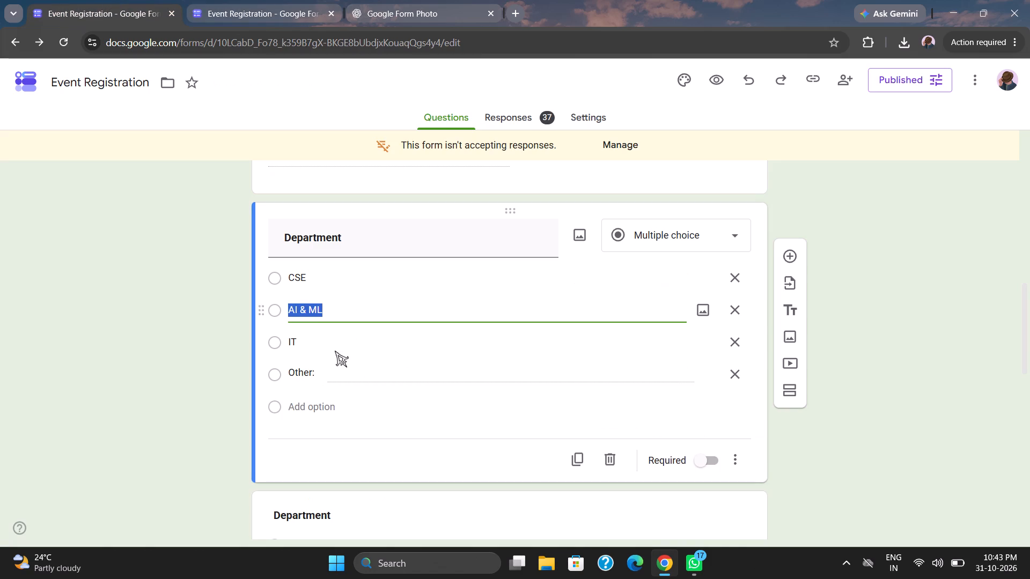
click(359, 339)
key(ctrl+c)
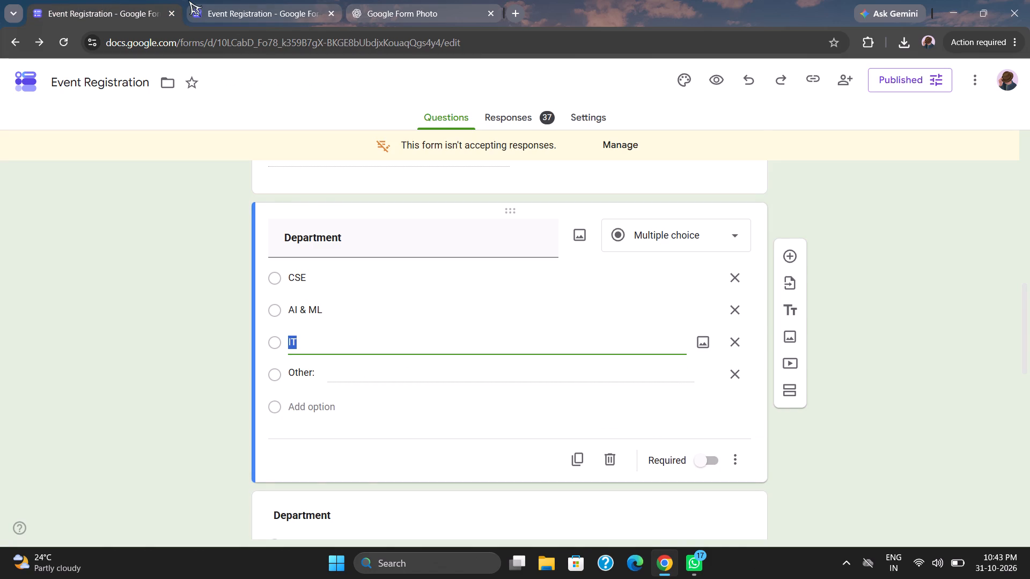
click(190, 0)
click(324, 378)
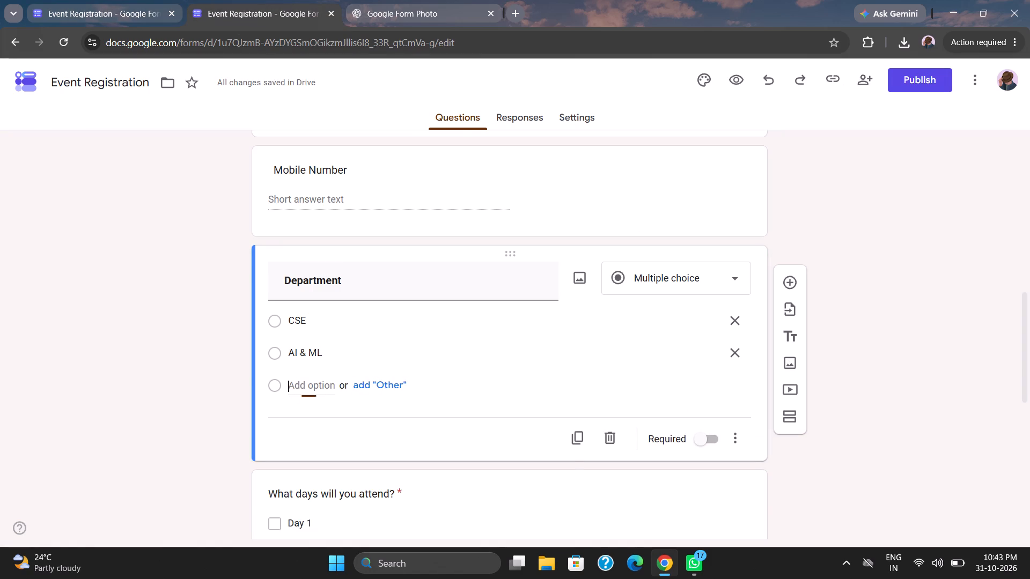
key(ctrl+v)
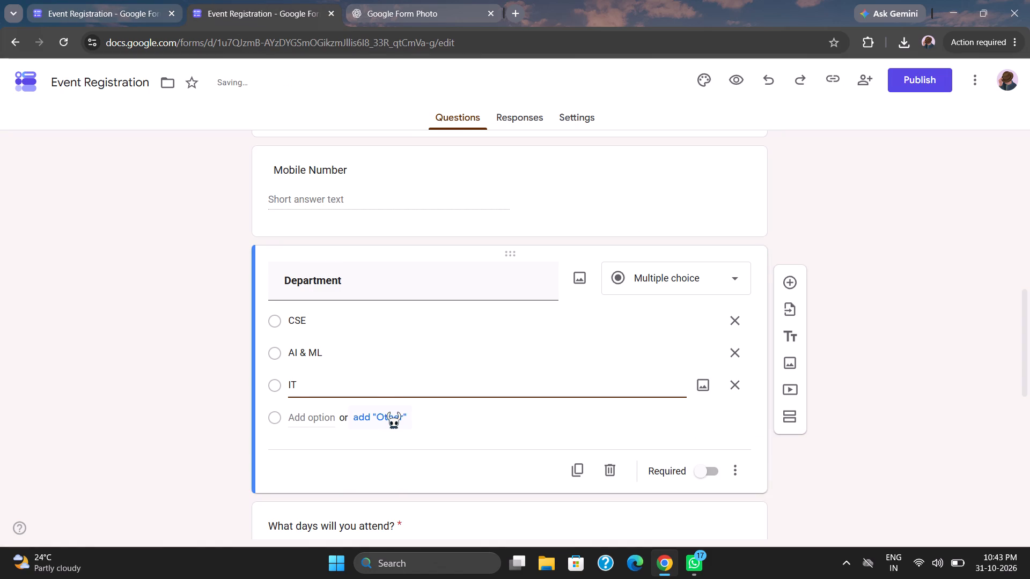
click(389, 412)
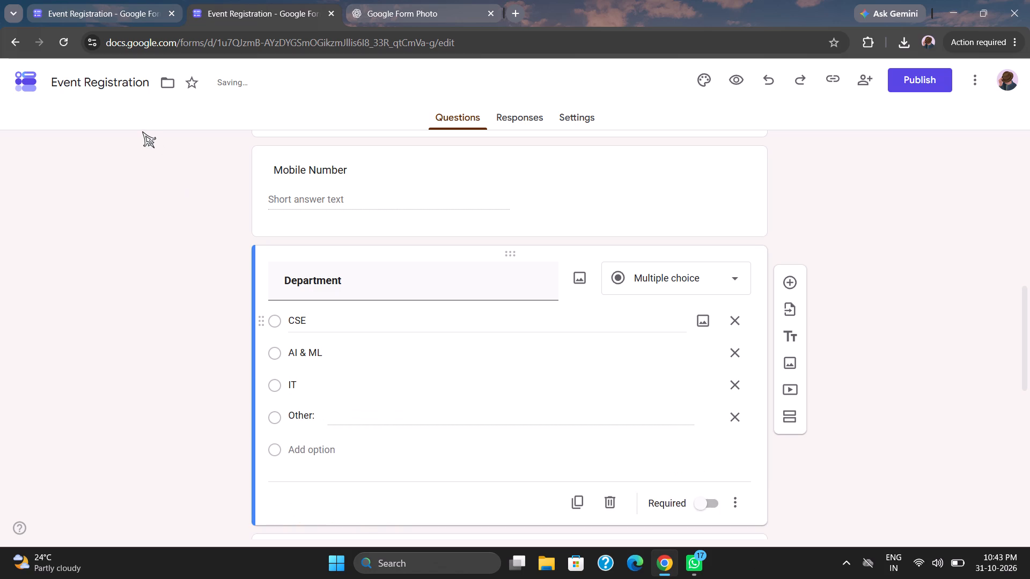
click(142, 131)
click(112, 0)
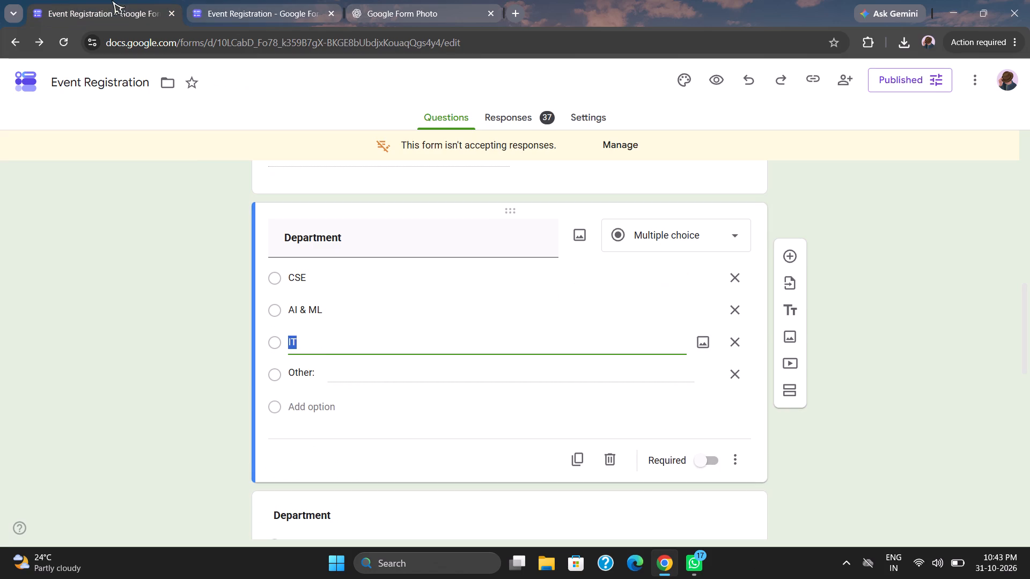
click(198, 257)
scroll(198, 257, up, 1)
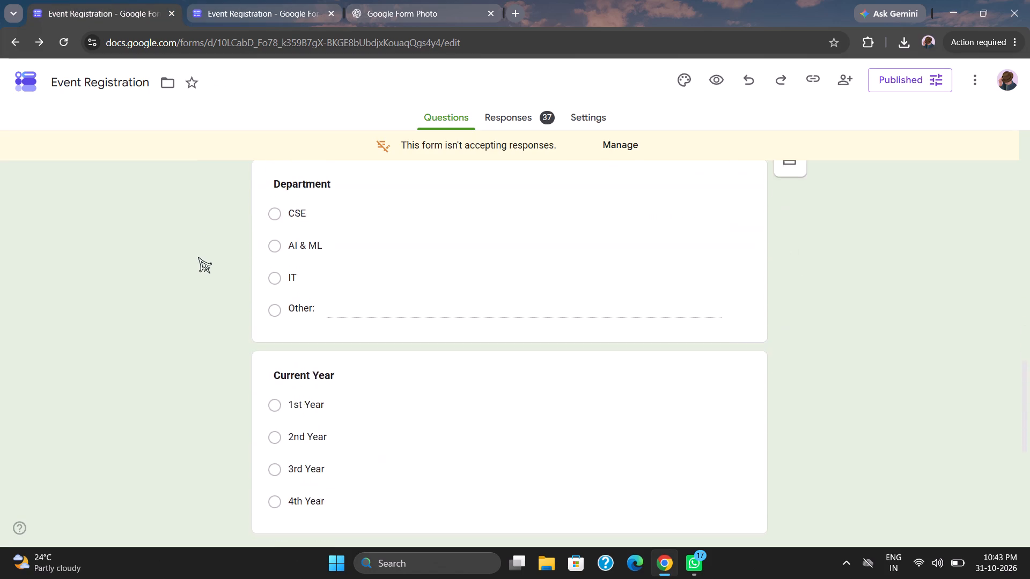
scroll(198, 257, up, 1)
scroll(198, 257, right, 1)
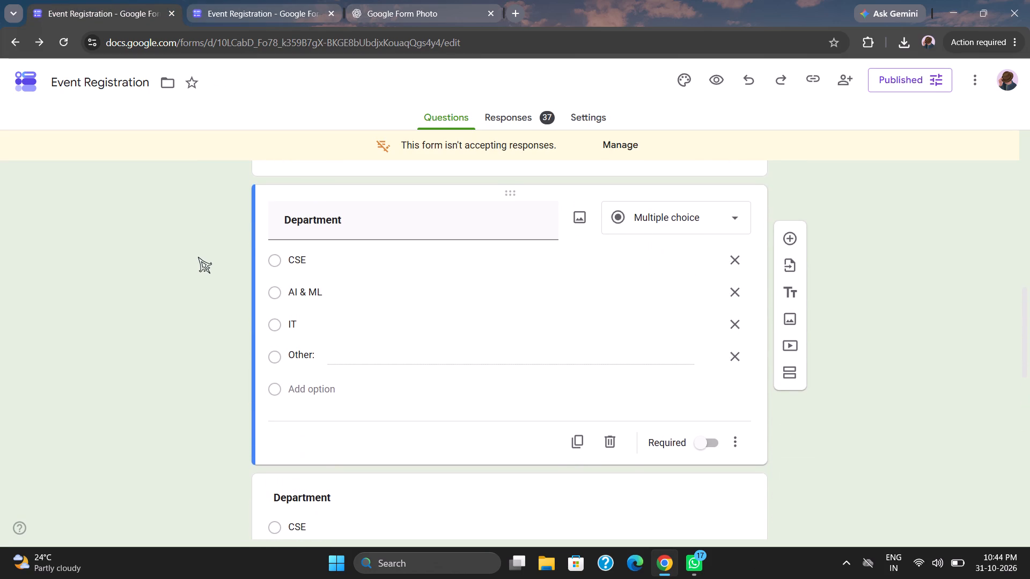
scroll(198, 257, right, 3)
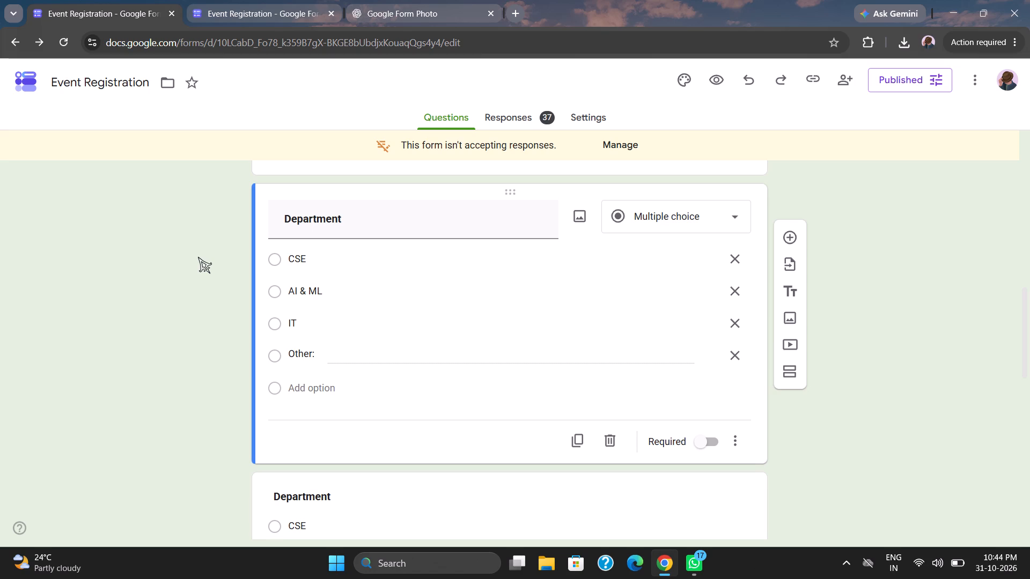
scroll(198, 257, right, 1)
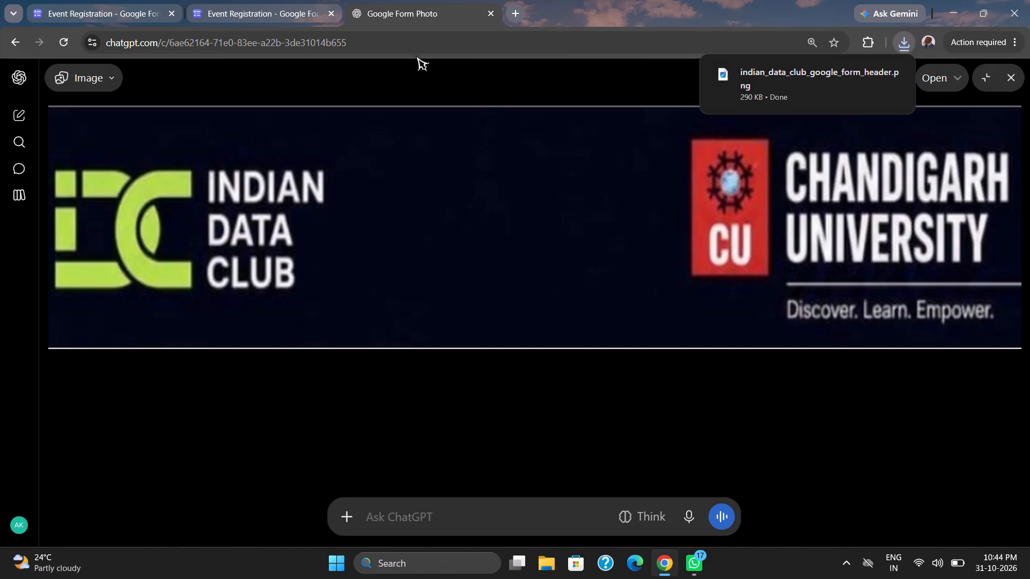
click(218, 0)
scroll(430, 224, up, 8)
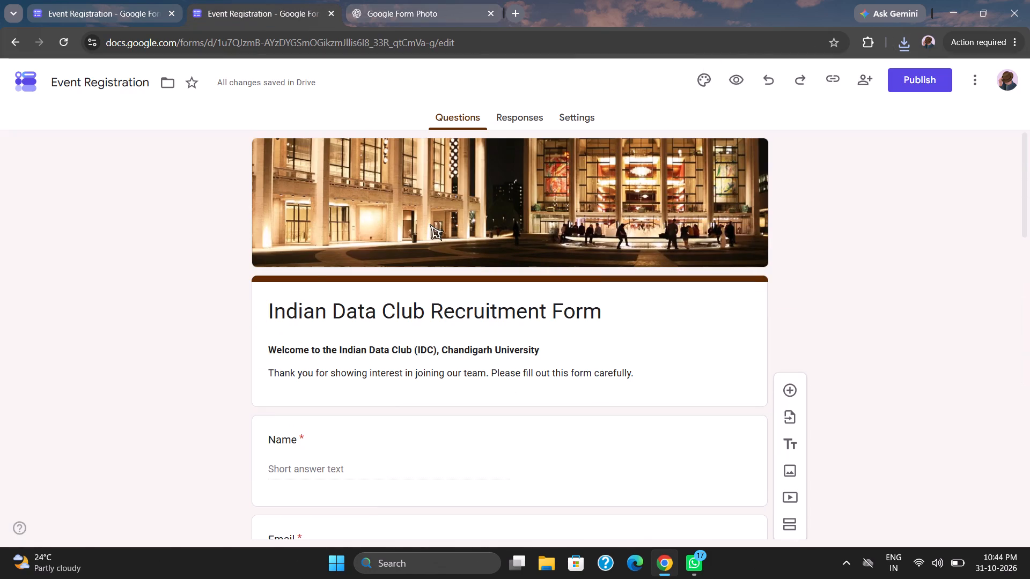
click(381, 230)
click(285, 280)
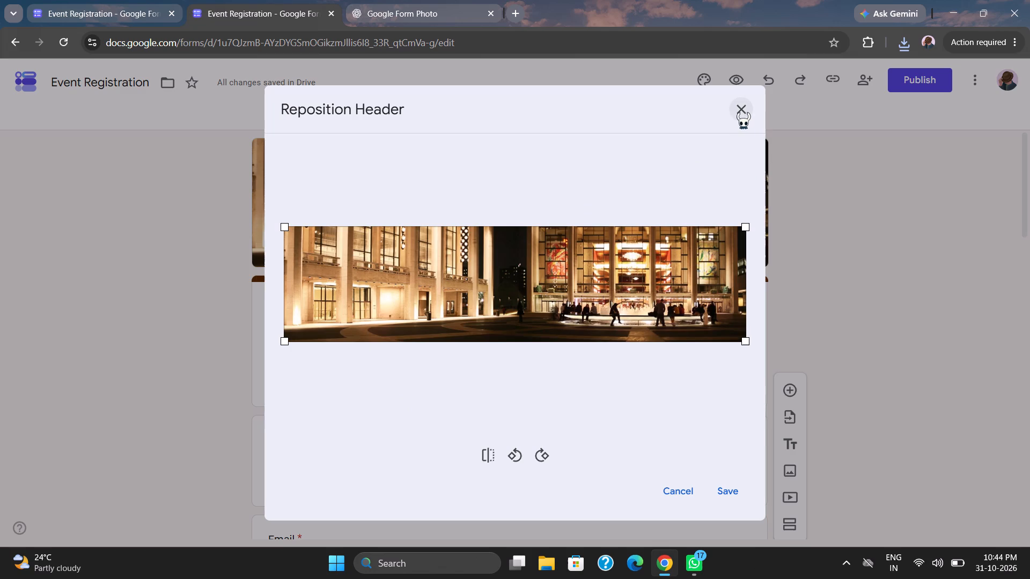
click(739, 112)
Replace the unpublished form's header picture with an image uploaded from the Downloads folder.
click(305, 209)
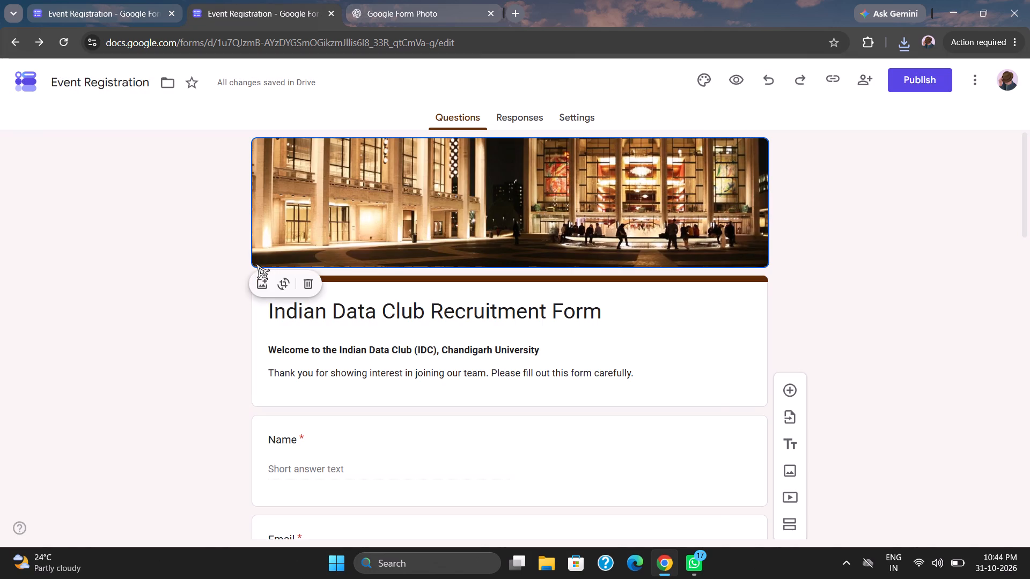
click(260, 282)
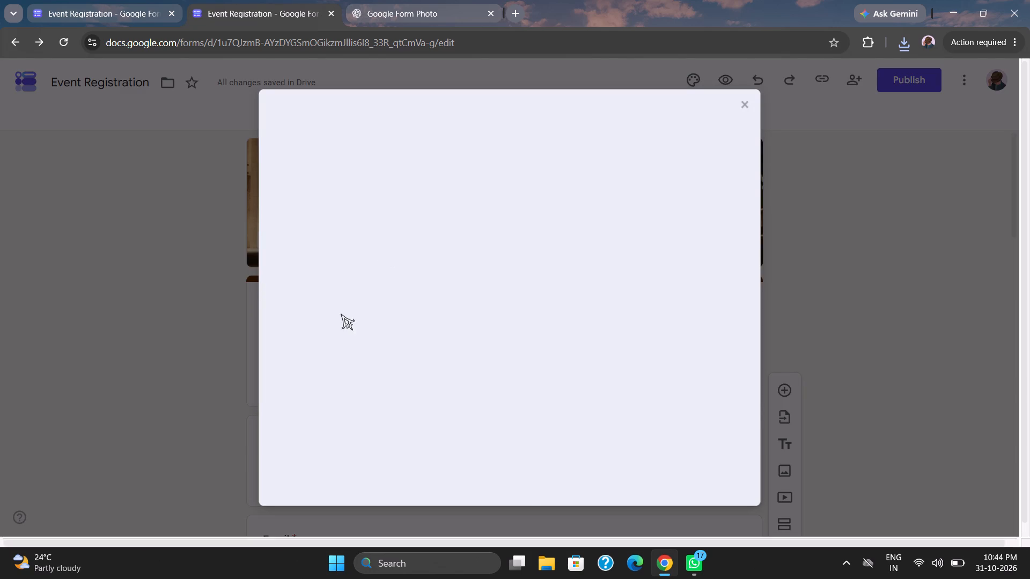
click(307, 298)
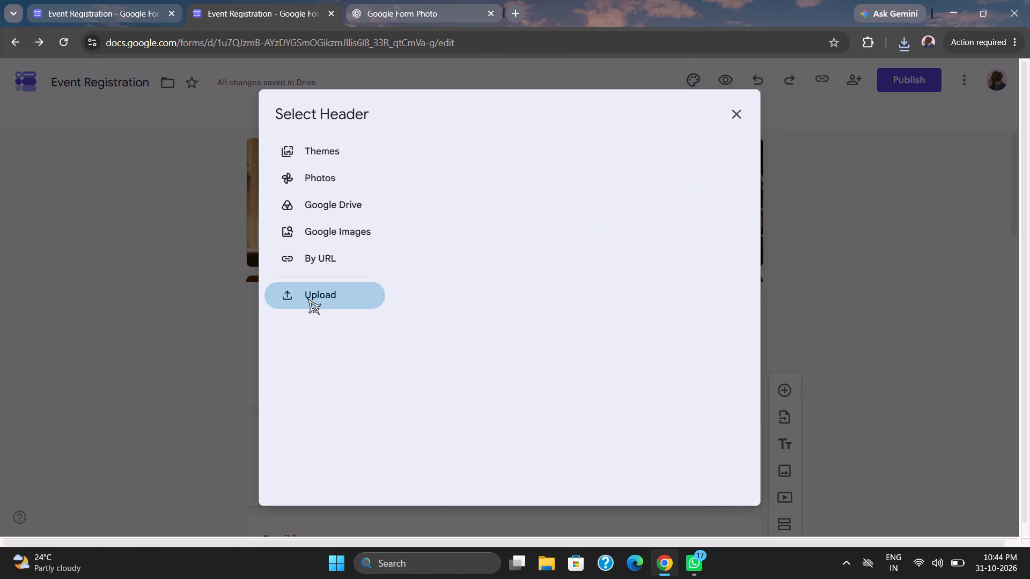
click(602, 349)
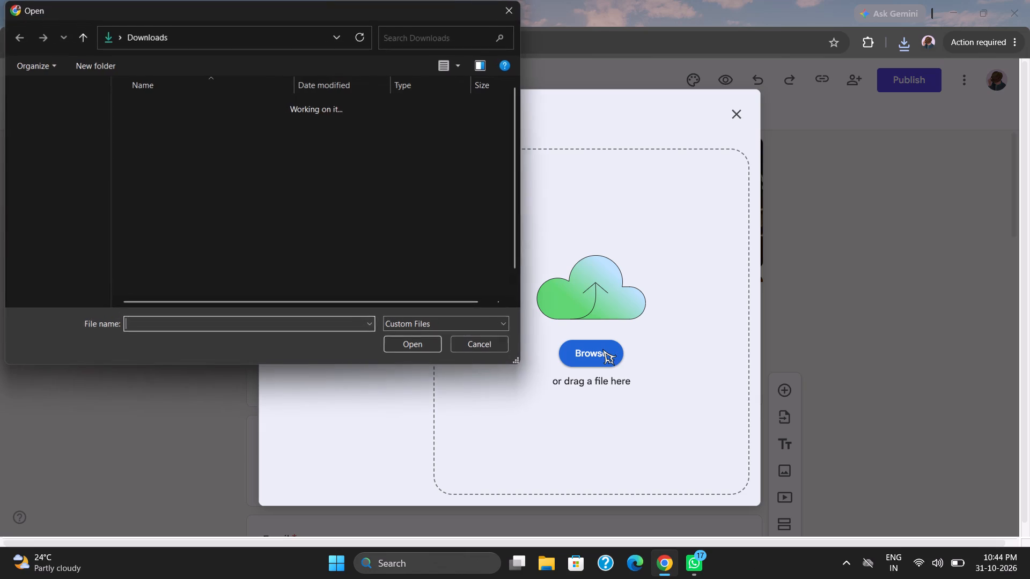
click(219, 117)
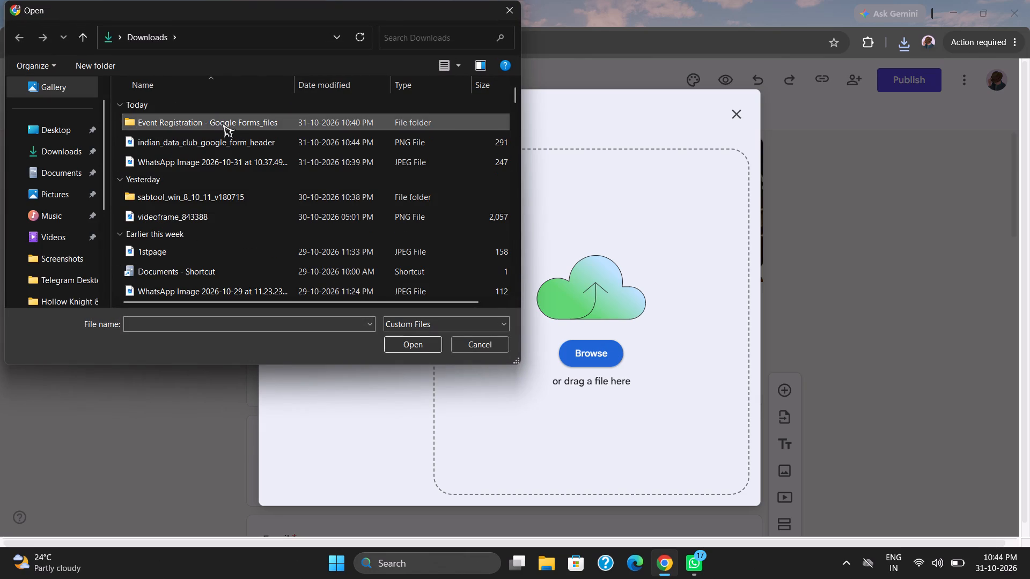
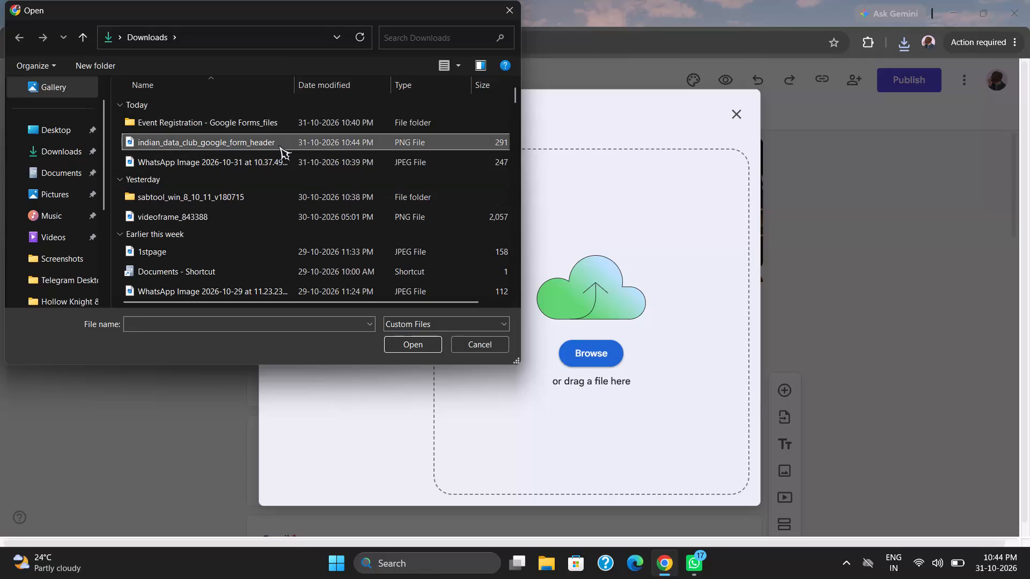
Upload indian_data_club_google_form_header as the form's header picture and save its positioning.
click(407, 344)
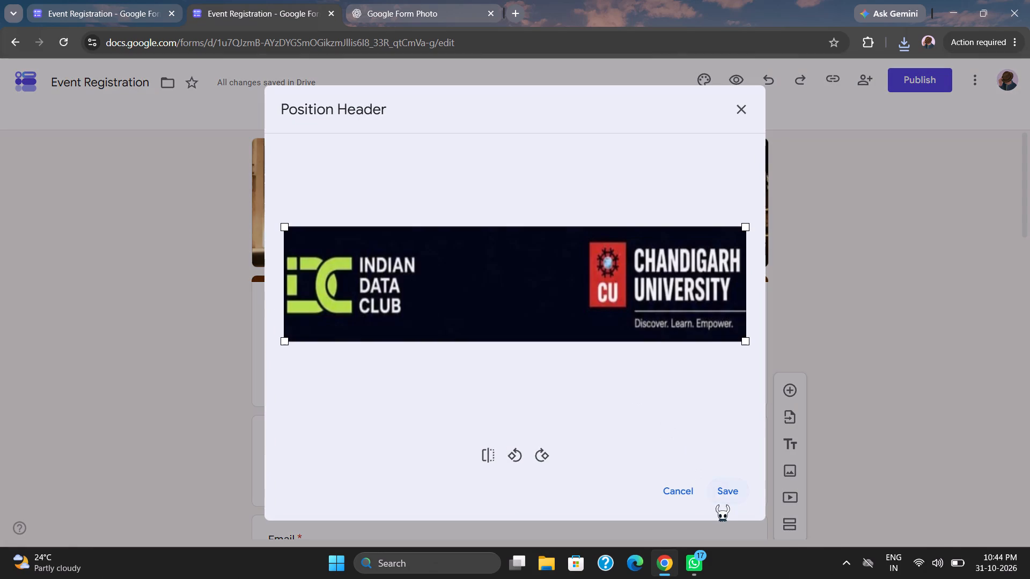
click(729, 482)
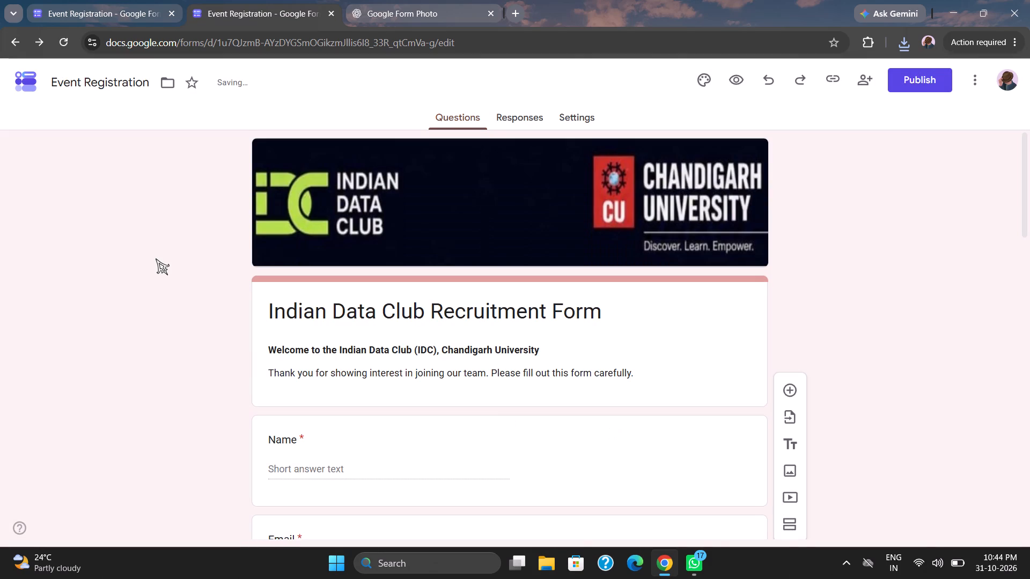
Delete the template questions "What days will you attend?", "Dietary restrictions" and "I understand that I will have to pay $$ upon arrival" from the unpublished form.
scroll(156, 258, down, 4)
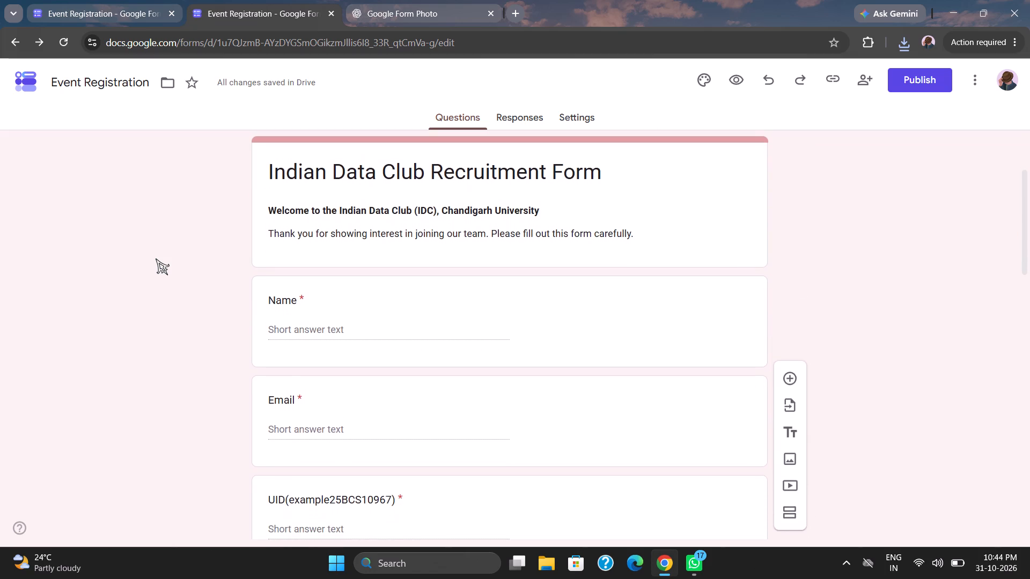
scroll(156, 258, down, 5)
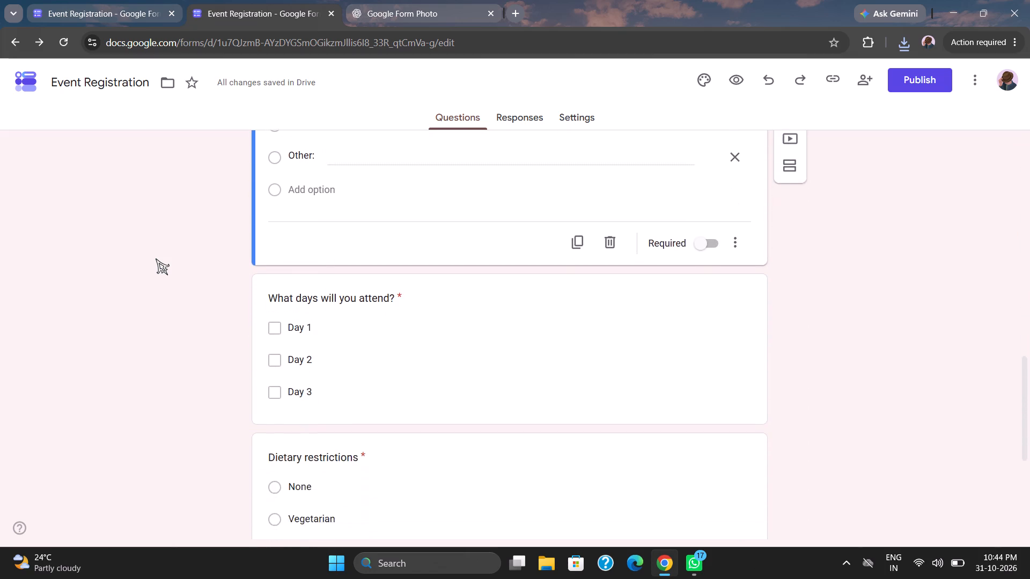
scroll(156, 258, down, 2)
click(593, 291)
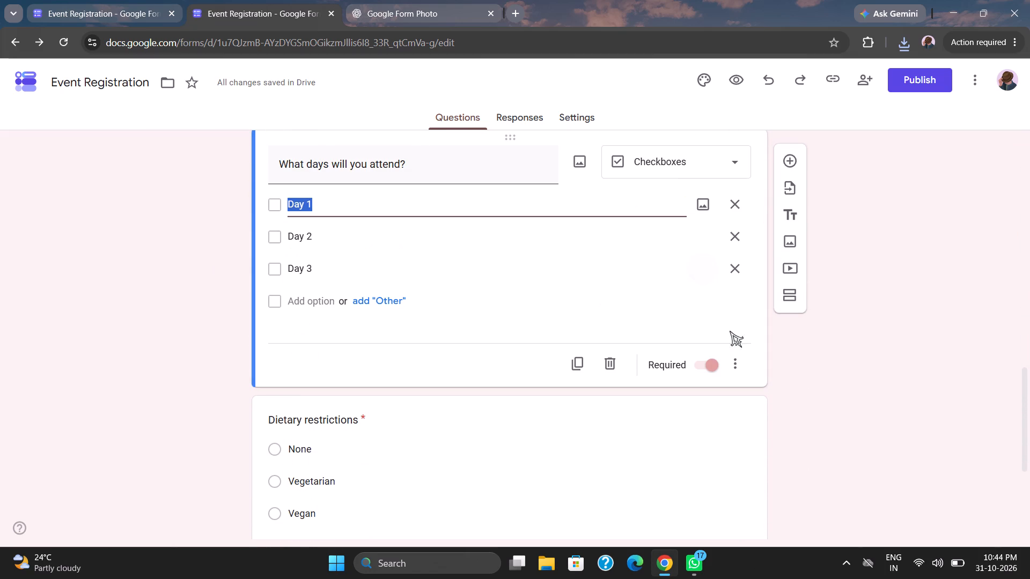
click(609, 370)
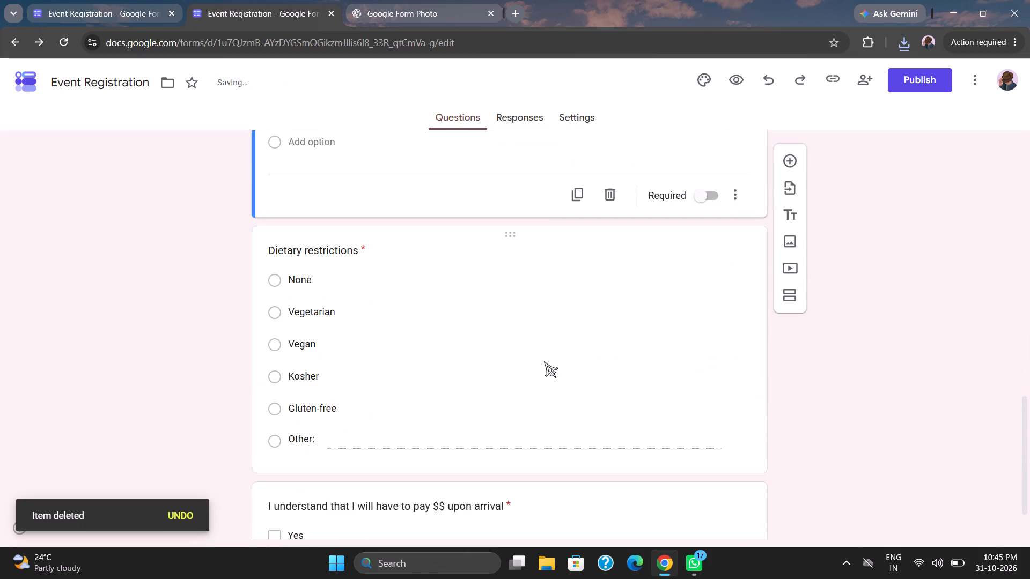
click(545, 361)
click(613, 449)
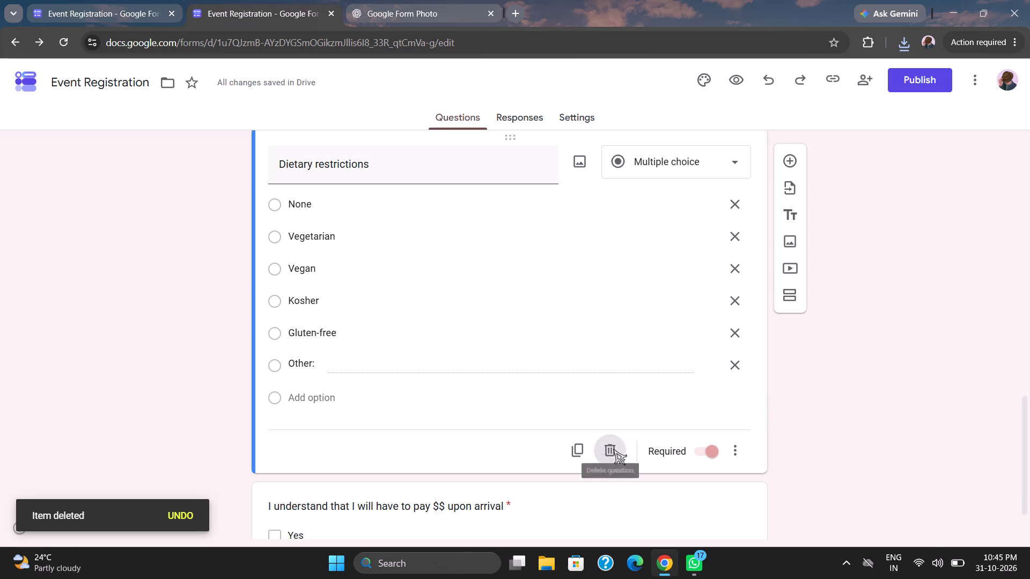
click(613, 449)
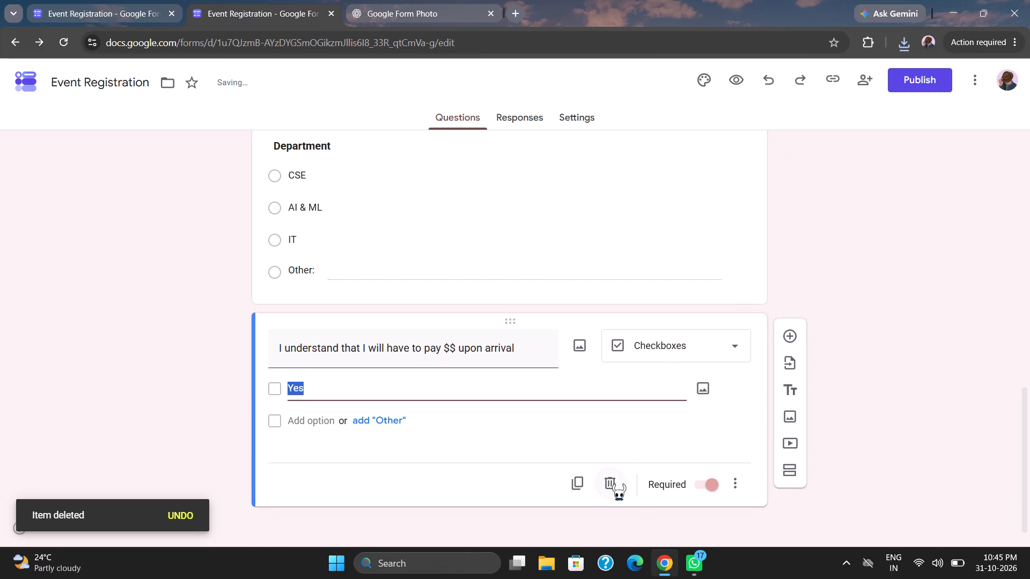
click(615, 484)
Add a multiple-choice question below Department in the unpublished form, titled "Current Year" as copied from the published form.
click(111, 0)
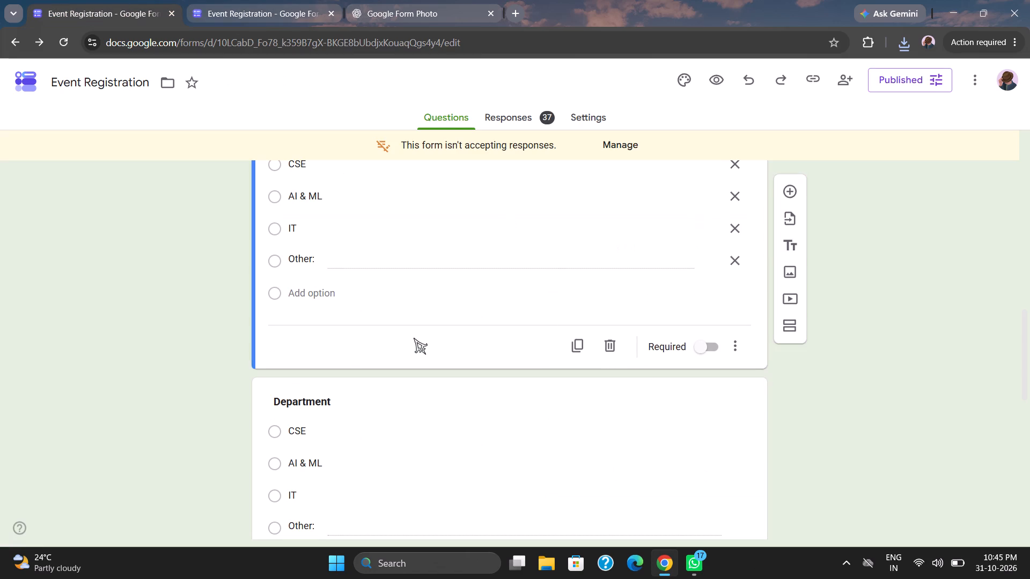
scroll(414, 338, down, 6)
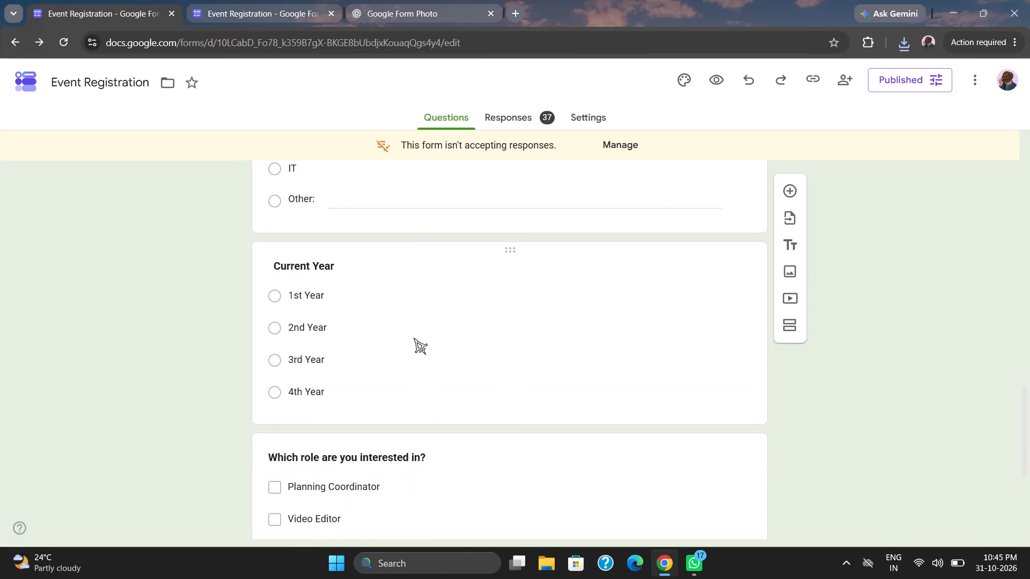
click(414, 338)
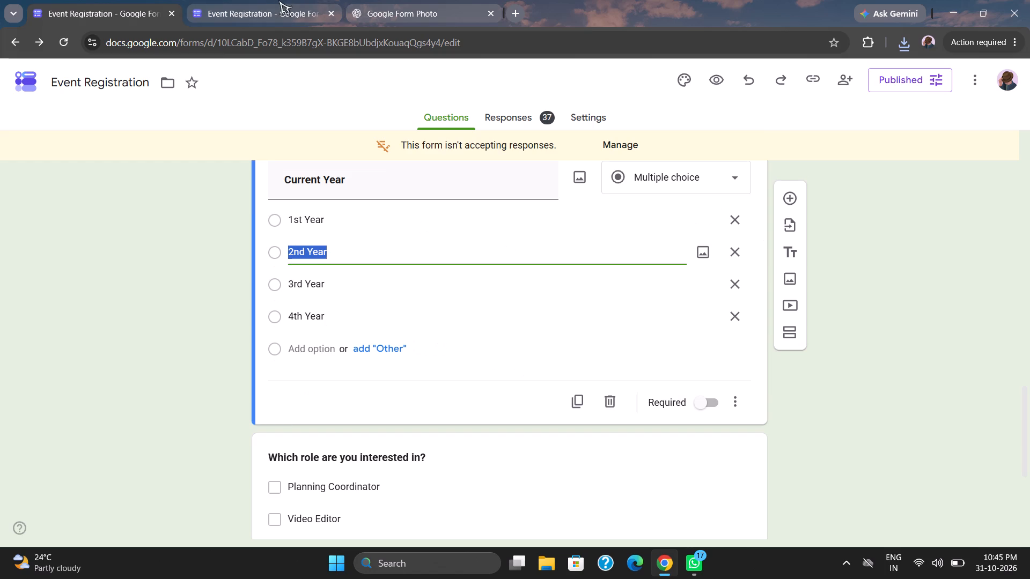
click(278, 0)
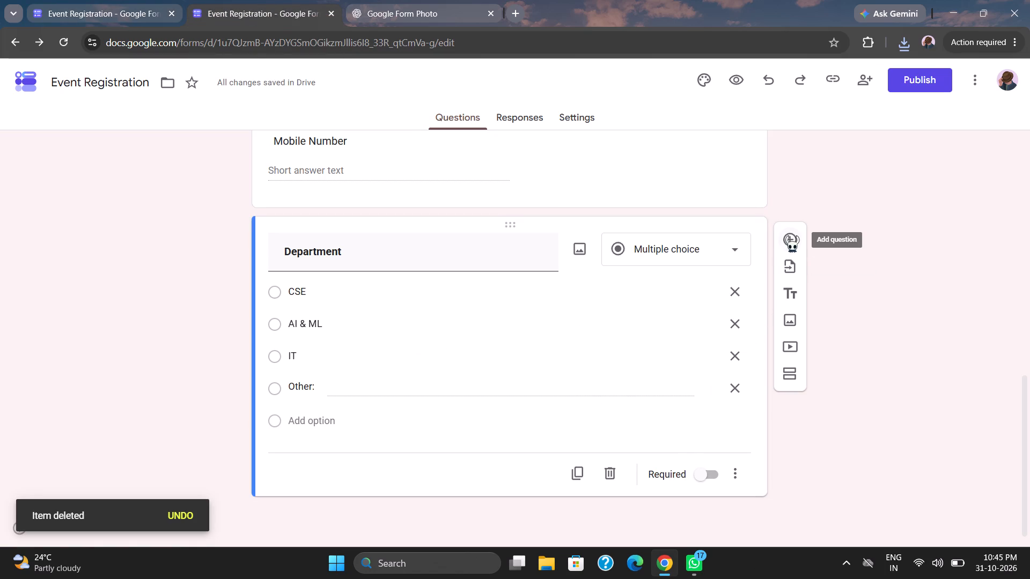
click(788, 235)
scroll(512, 337, down, 1)
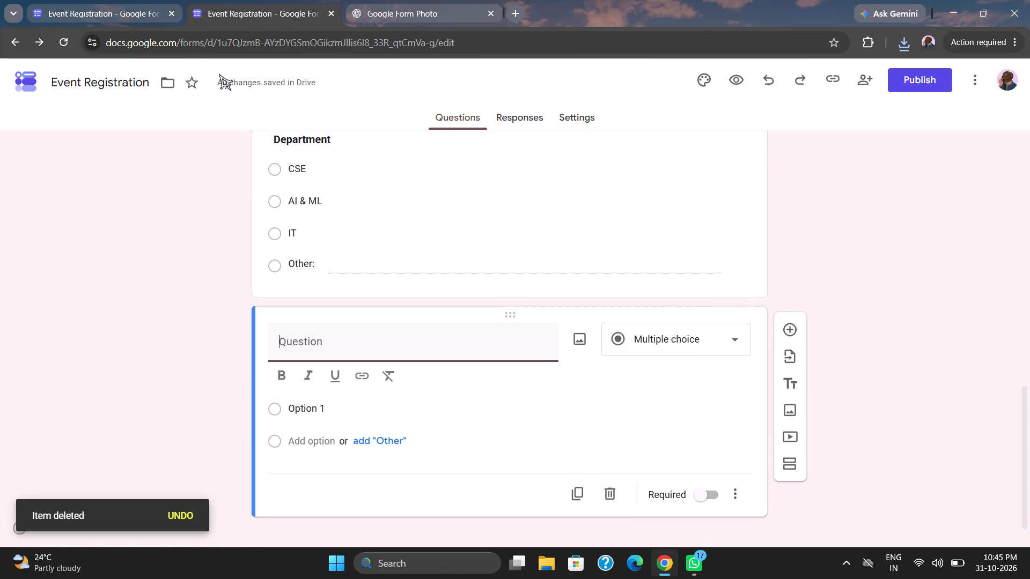
click(131, 2)
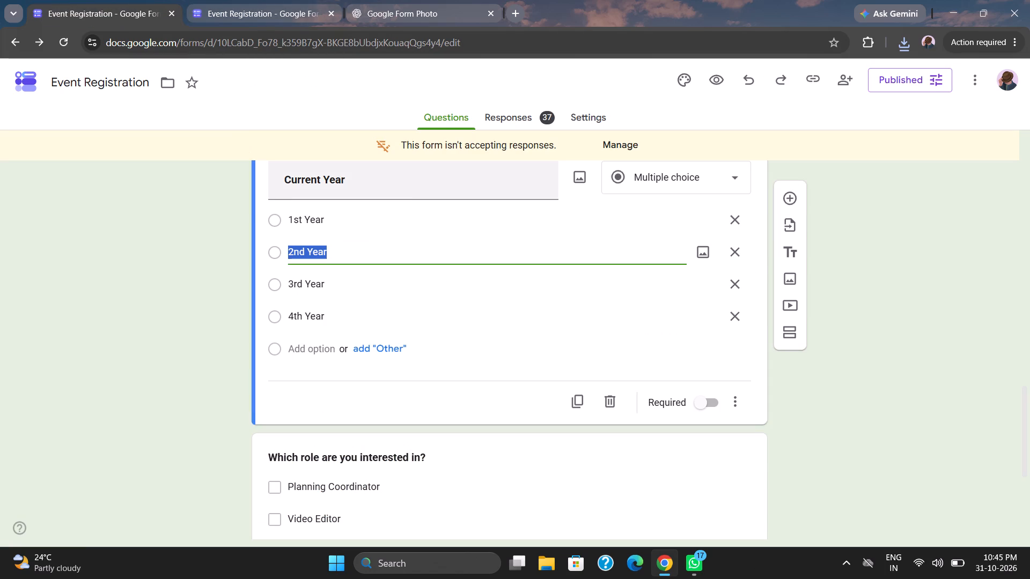
click(351, 175)
key(ctrl+c)
click(287, 0)
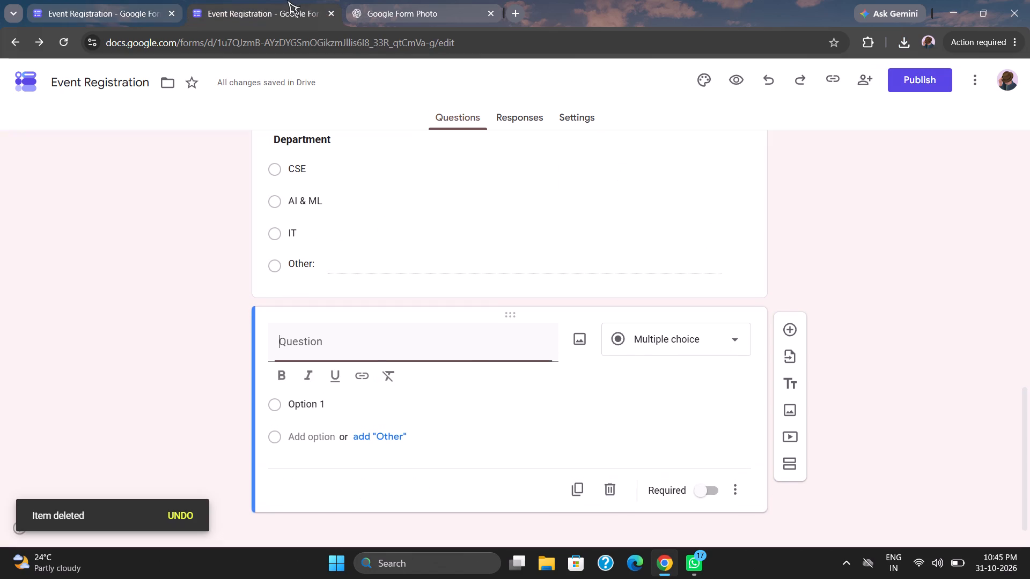
key(ctrl+v)
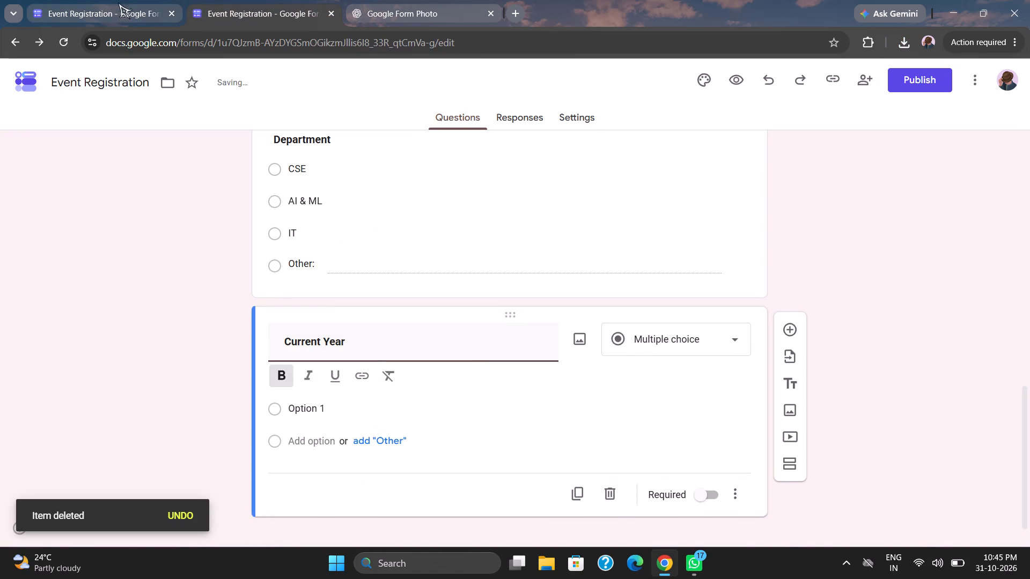
Copy "1st Year" and "2nd Year" from the published form as the first two Current Year options.
click(121, 1)
click(366, 250)
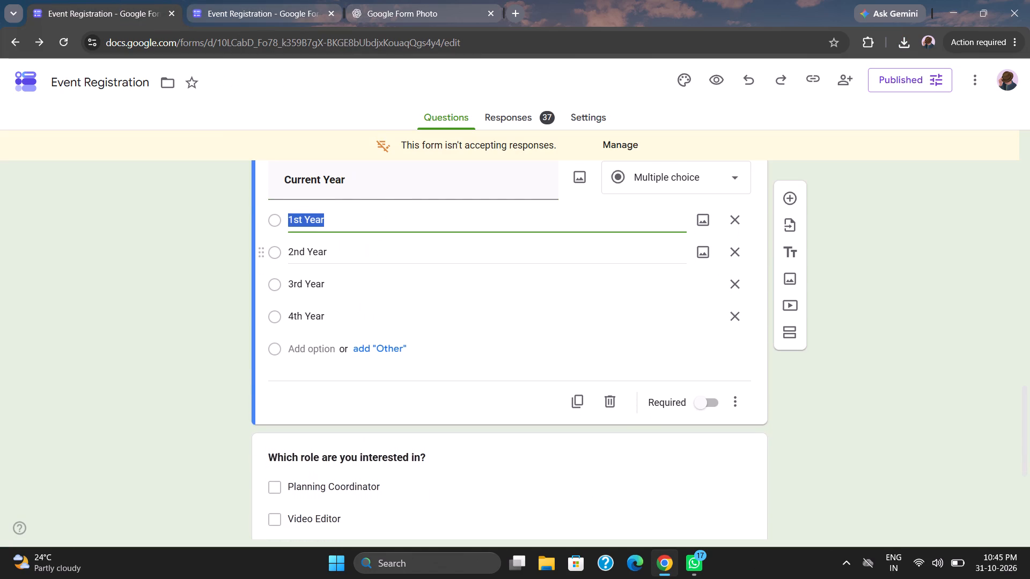
key(ctrl+c)
click(276, 0)
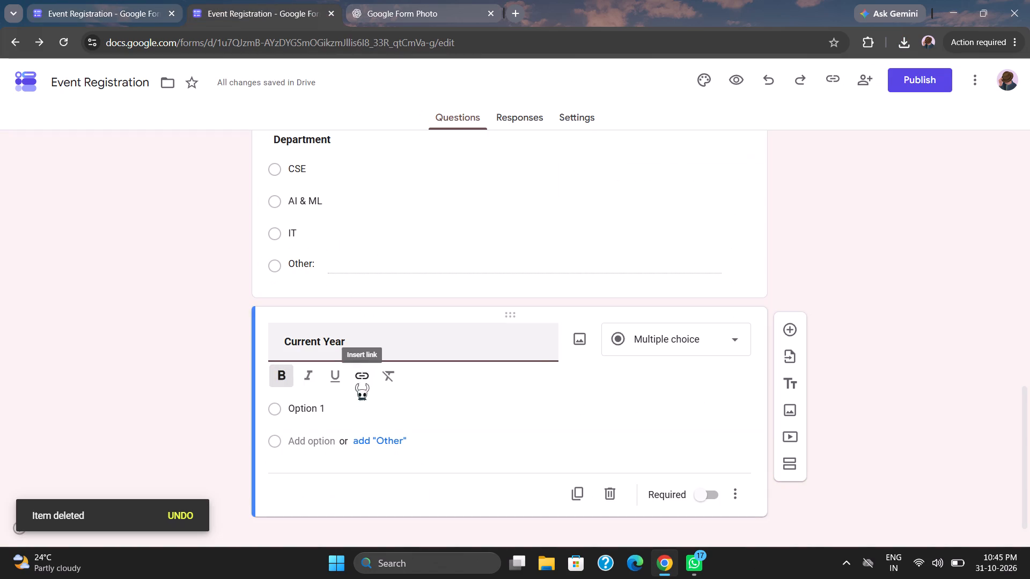
click(329, 400)
key(ctrl+v)
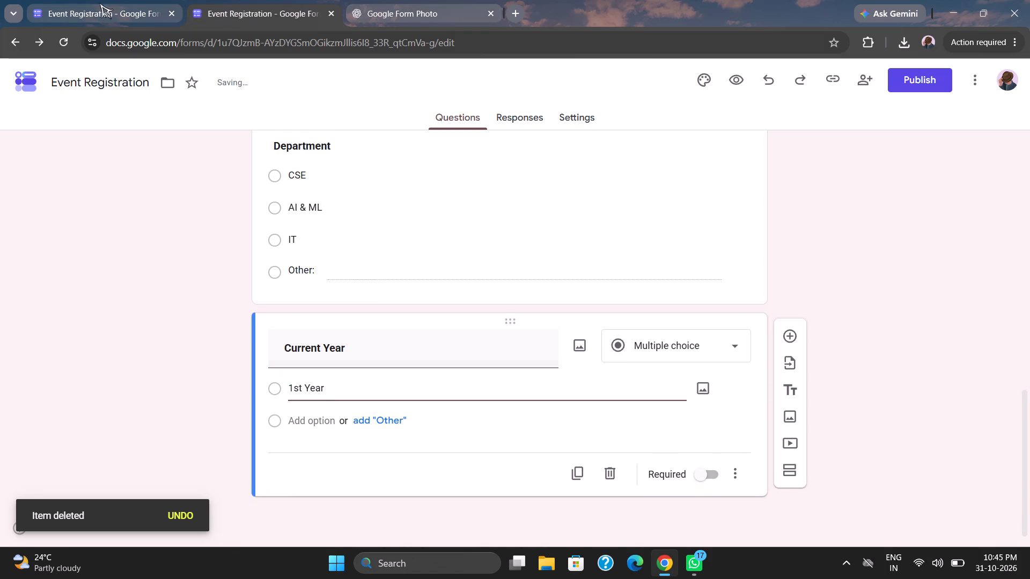
click(99, 0)
click(345, 251)
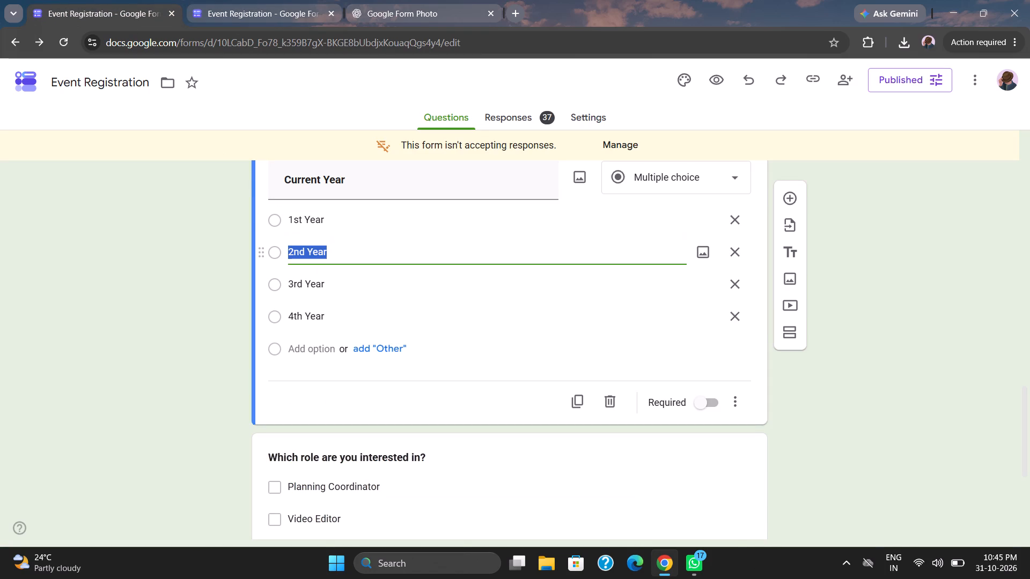
key(ctrl+c)
click(232, 0)
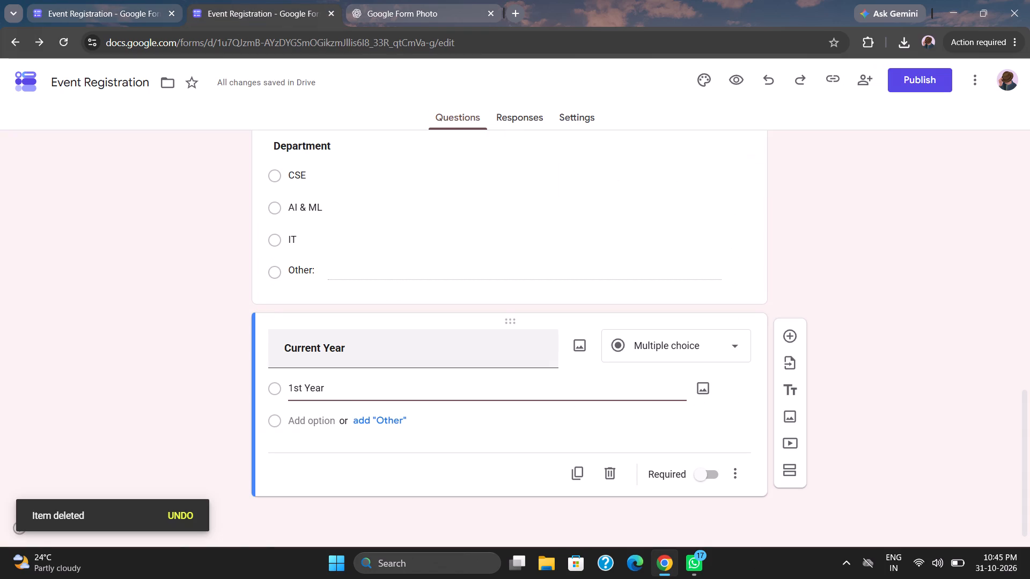
click(320, 416)
key(ctrl+v)
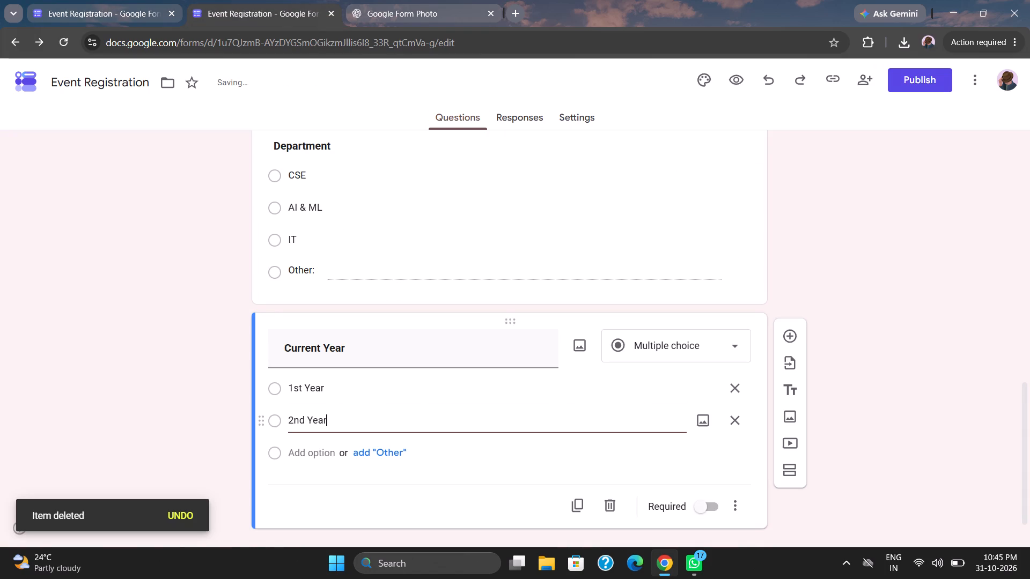
Copy "3rd Year" and "4th Year" from the published form as the third and fourth Current Year options.
drag(129, 0, 370, 295)
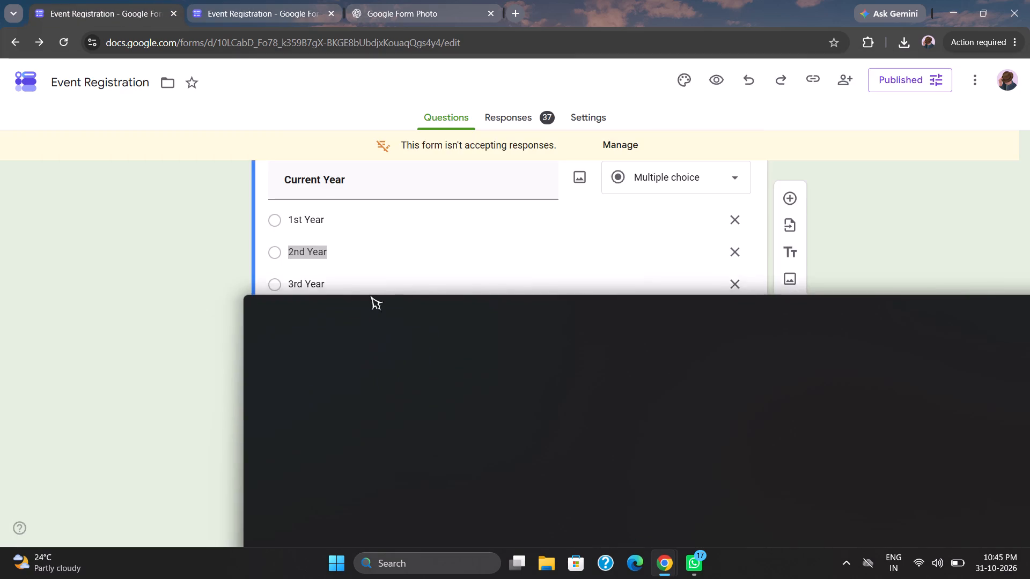
drag(370, 295, 189, 0)
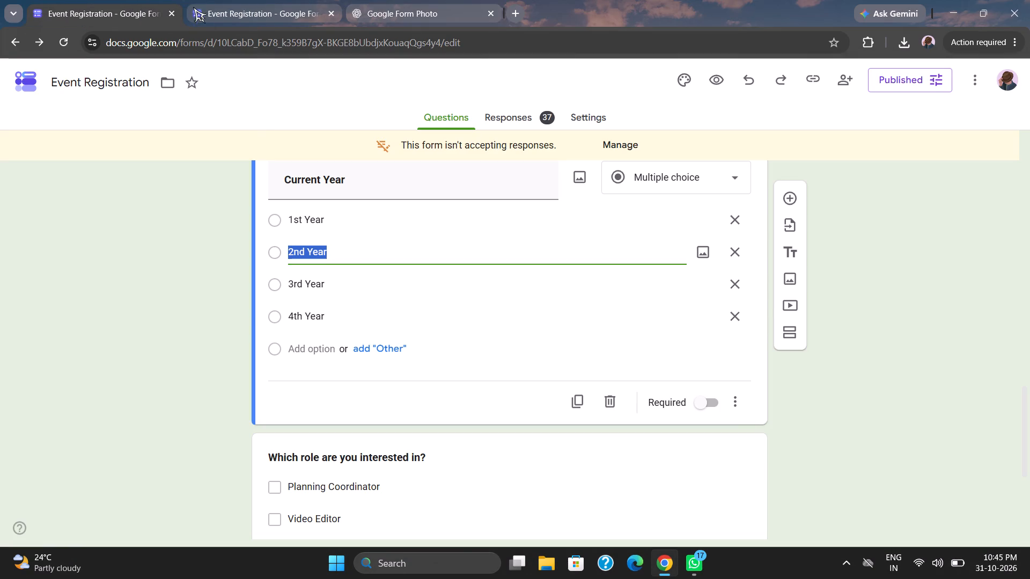
click(341, 276)
key(ctrl+c)
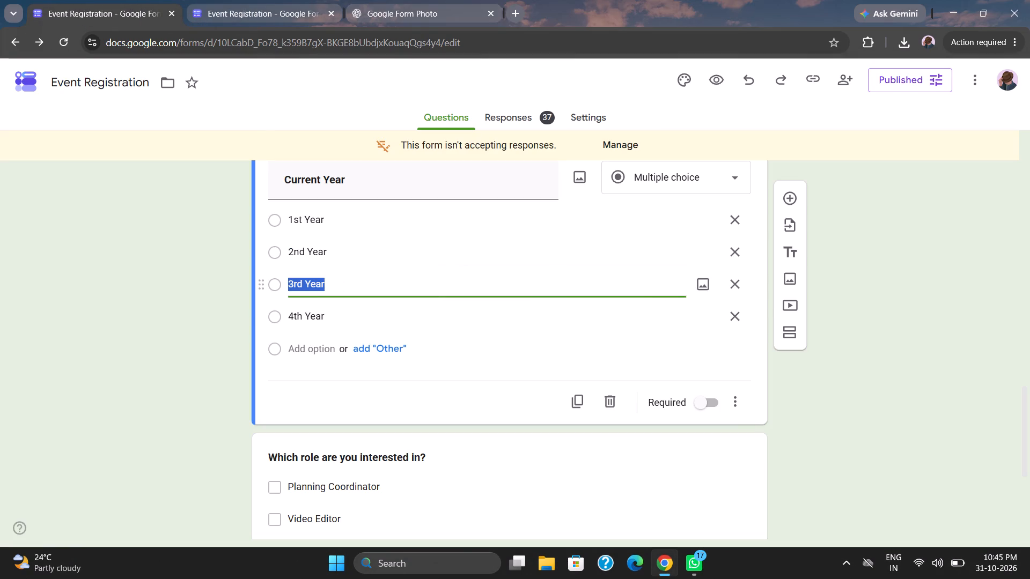
click(286, 0)
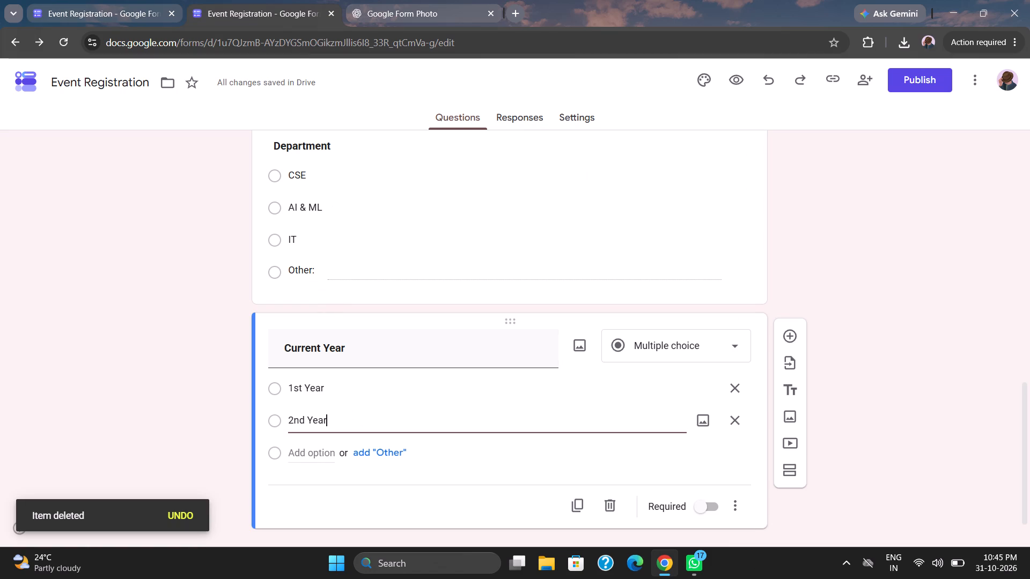
click(316, 451)
key(ctrl+v)
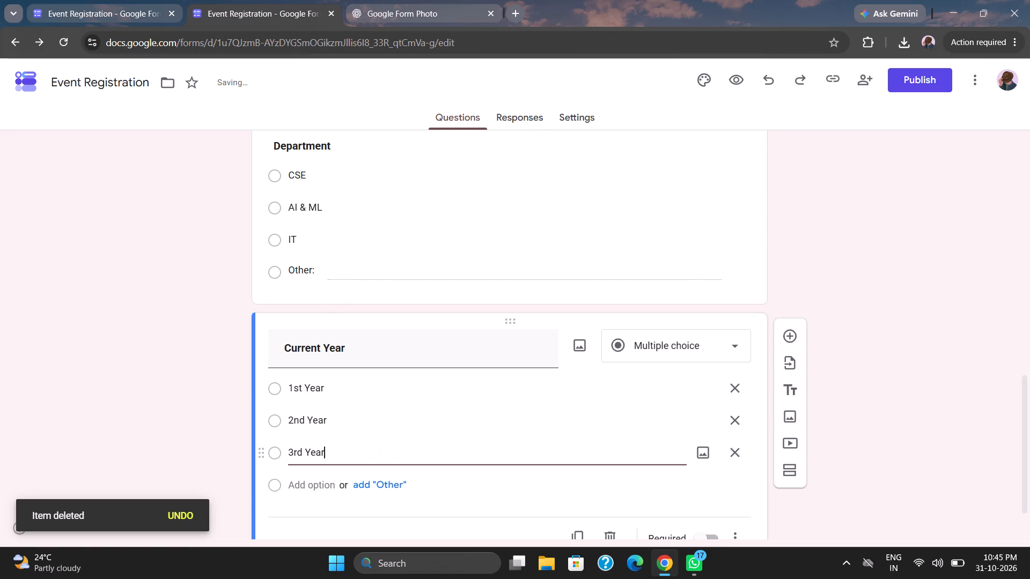
click(115, 18)
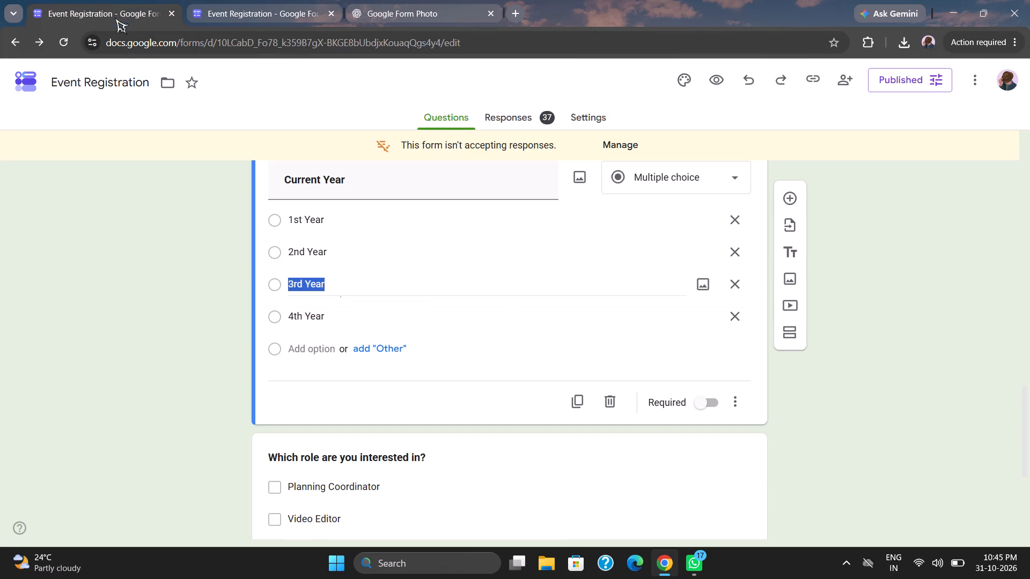
click(334, 324)
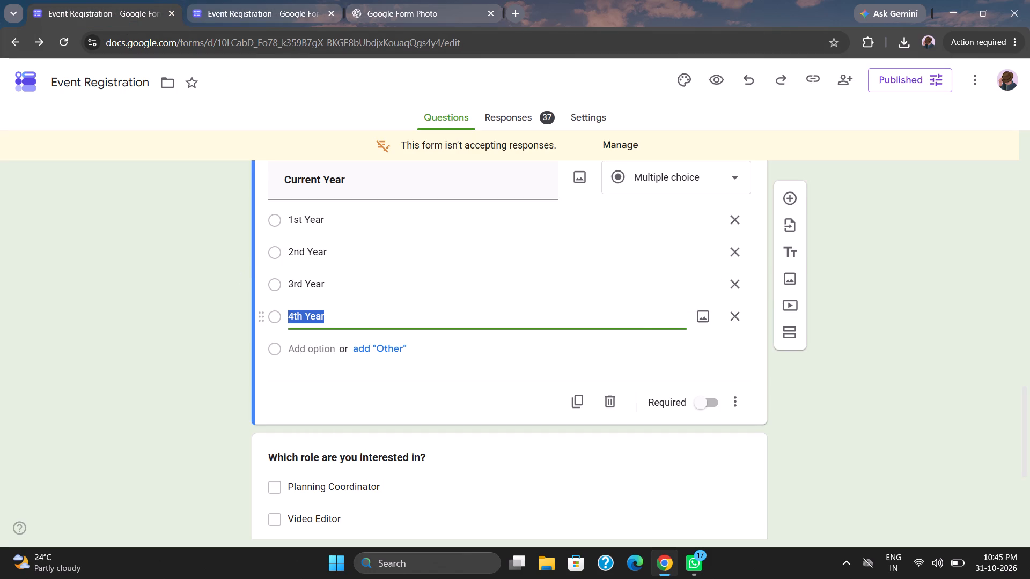
key(ctrl+c)
click(244, 0)
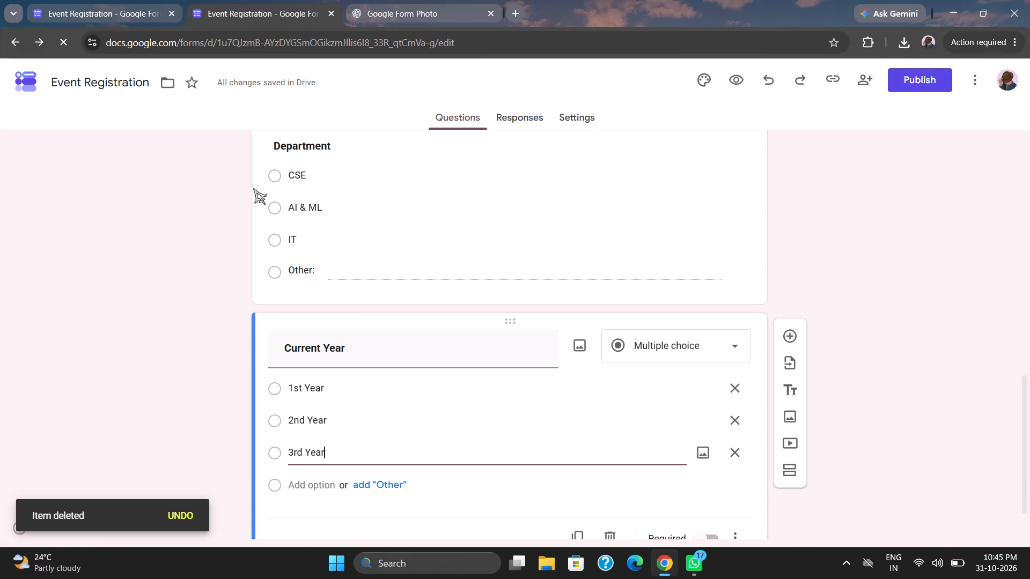
click(313, 479)
key(ctrl+v)
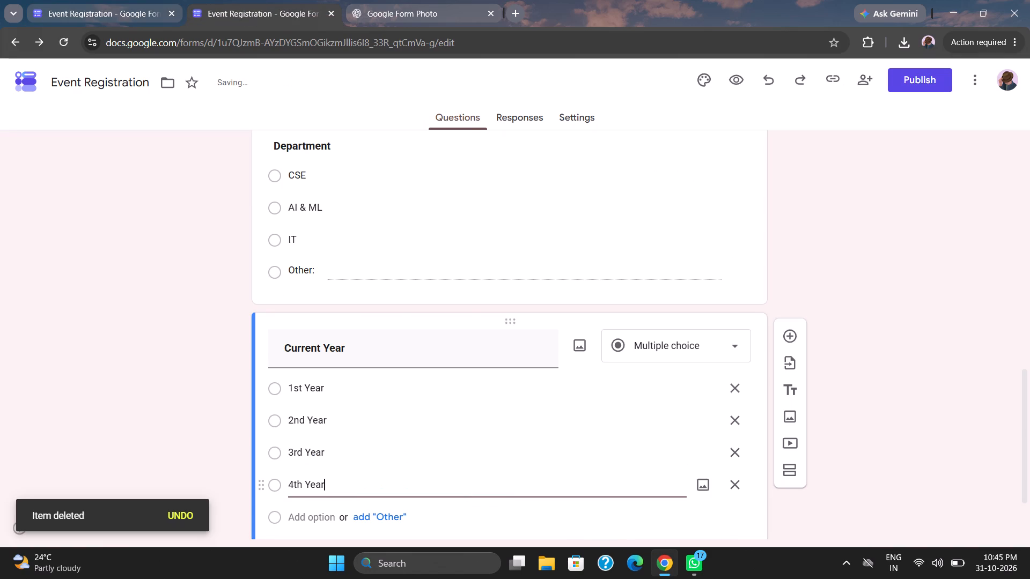
Add a checkboxes question below Current Year in the unpublished form, matching the type of the published form's role question.
scroll(303, 384, down, 5)
click(90, 0)
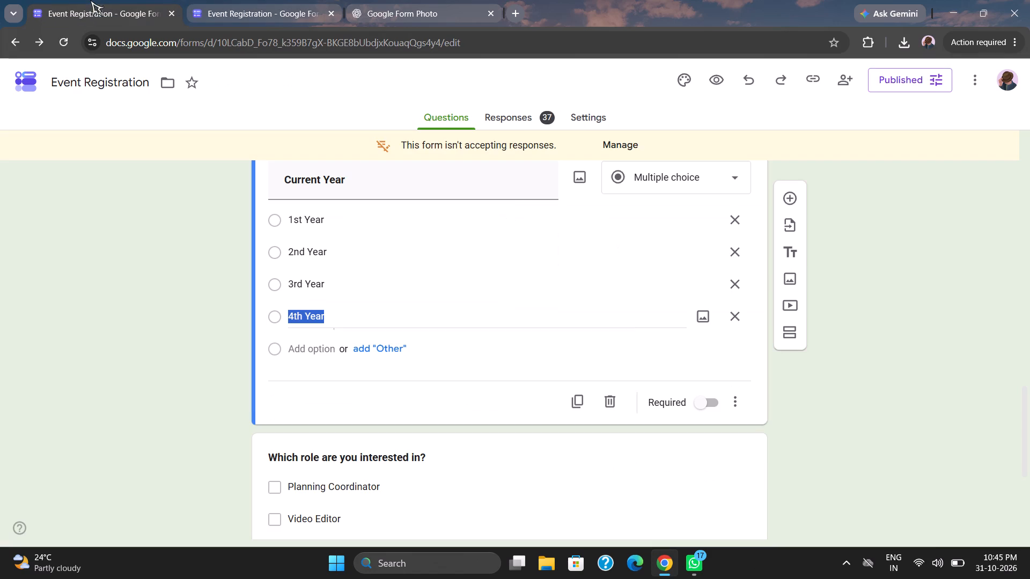
click(134, 254)
scroll(134, 254, down, 2)
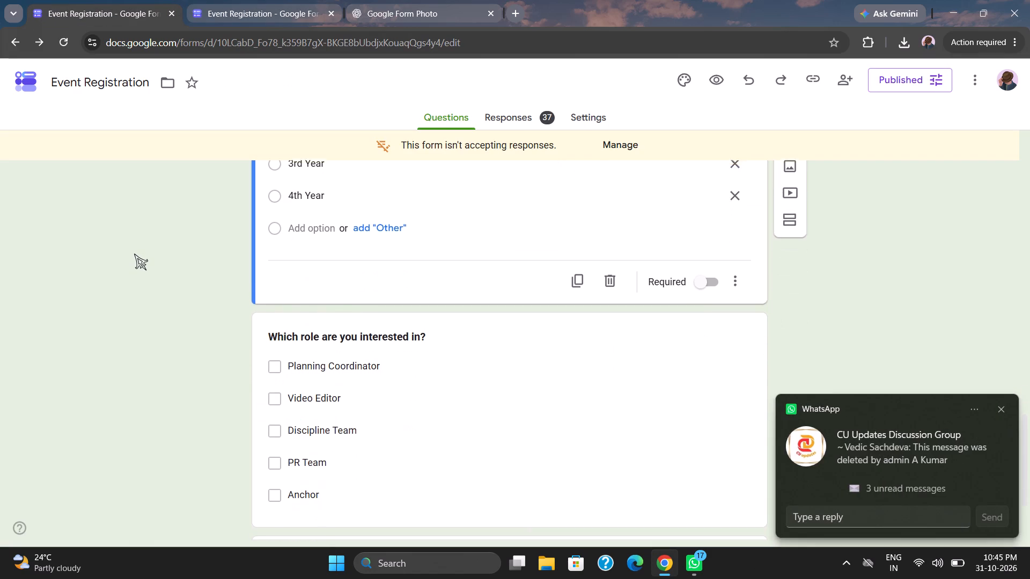
scroll(186, 323, down, 1)
click(512, 266)
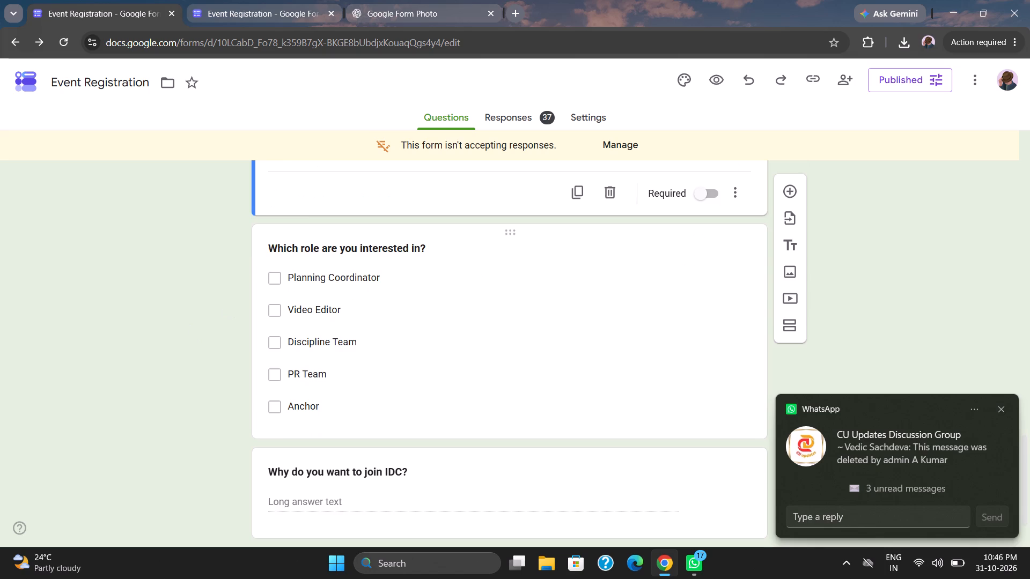
scroll(512, 266, up, 1)
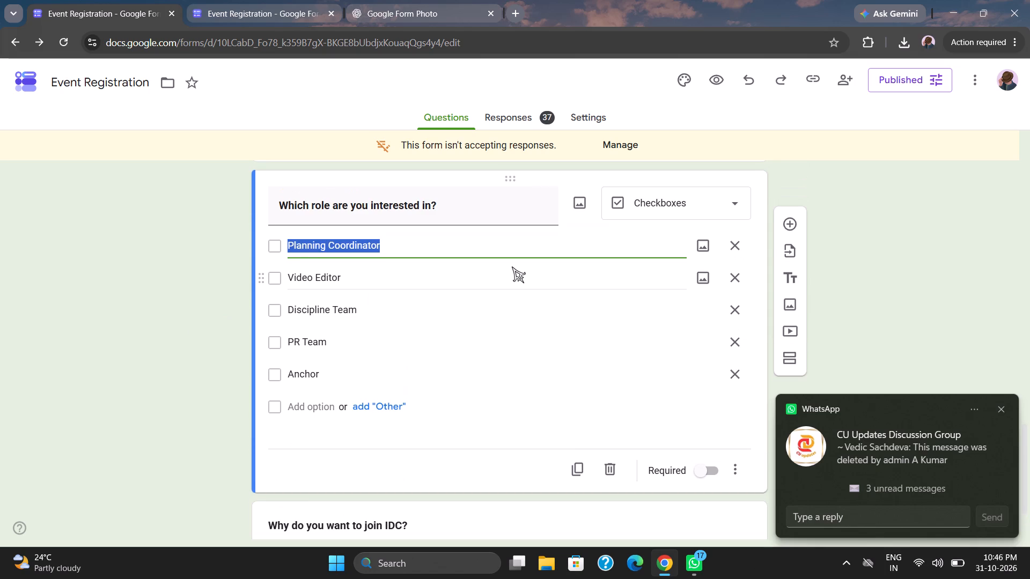
click(274, 0)
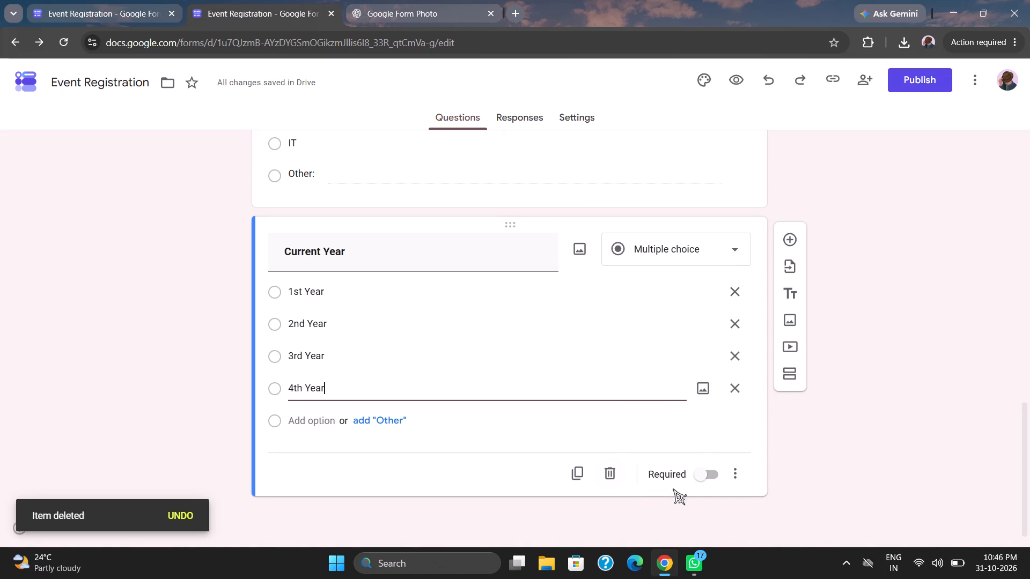
click(787, 237)
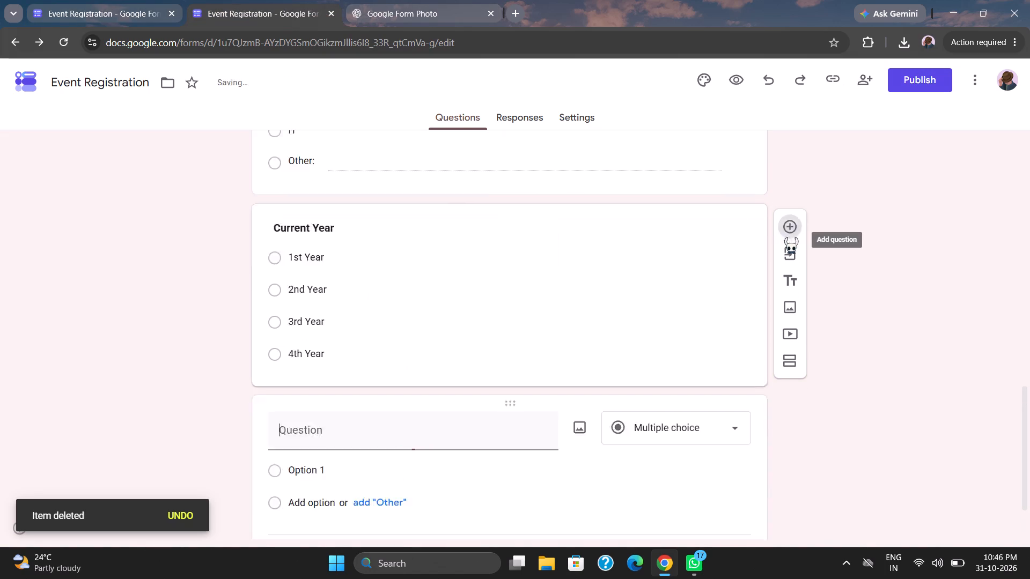
scroll(564, 369, down, 3)
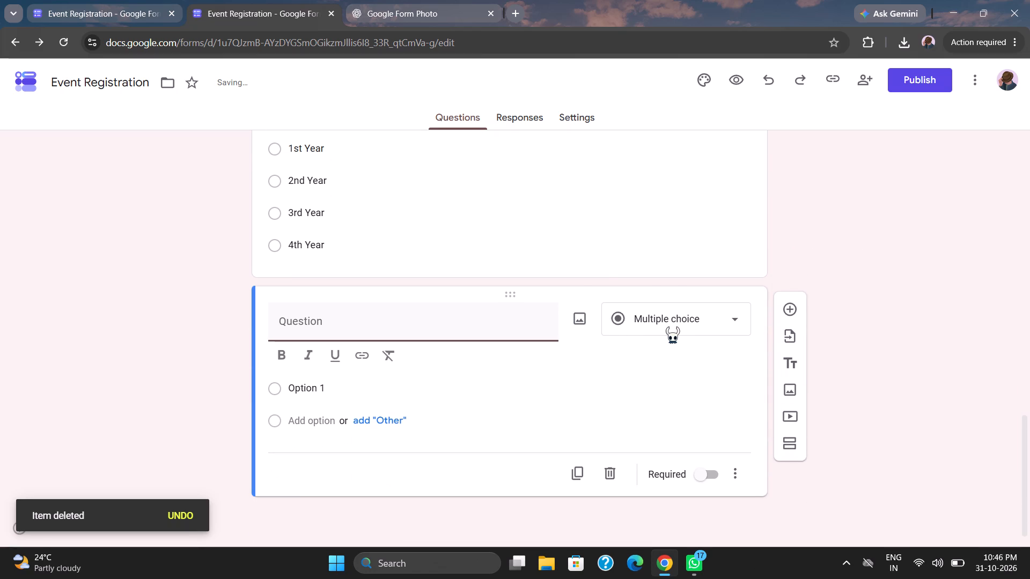
click(668, 326)
click(663, 221)
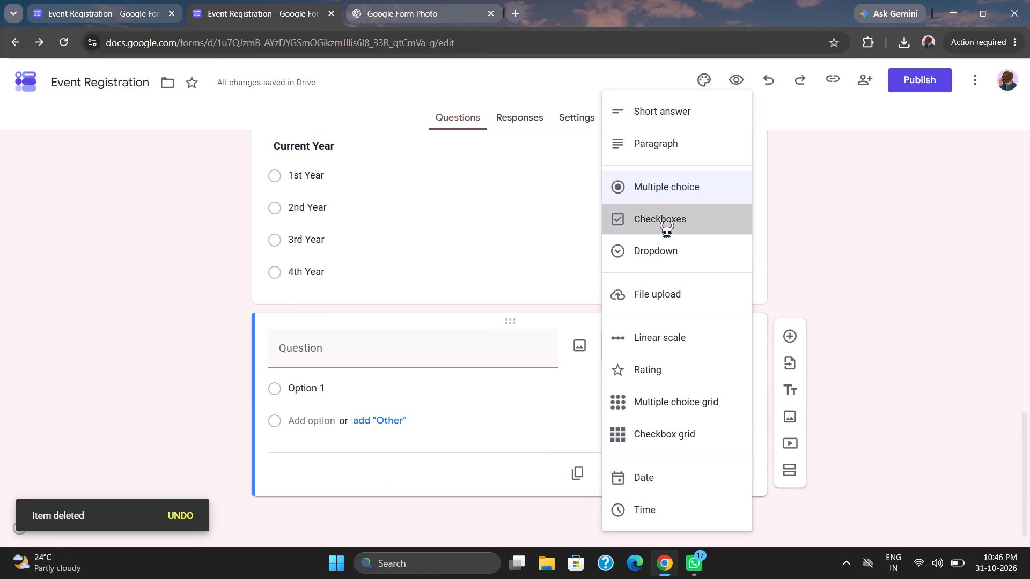
scroll(368, 332, down, 2)
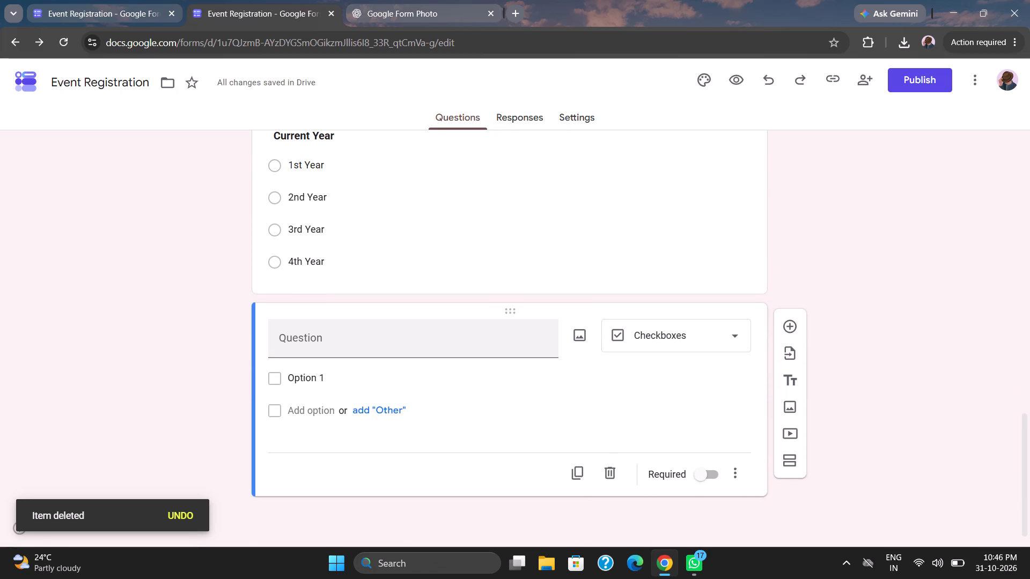
Copy the title "Which role are you interested in?" from the published form into the new checkboxes question and switch bold off.
click(119, 1)
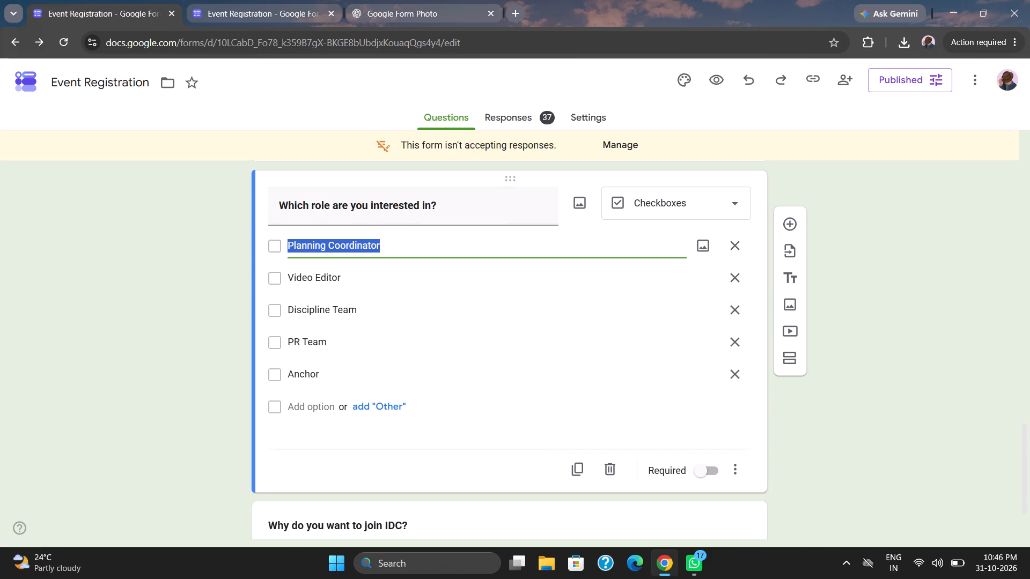
click(394, 199)
key(ctrl+c)
click(281, 0)
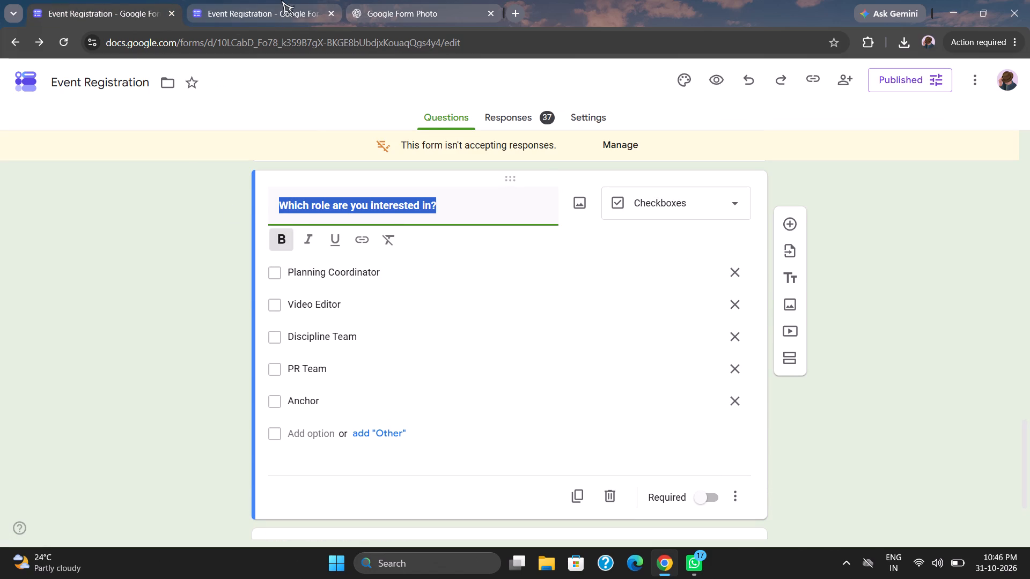
click(349, 344)
key(ctrl+v)
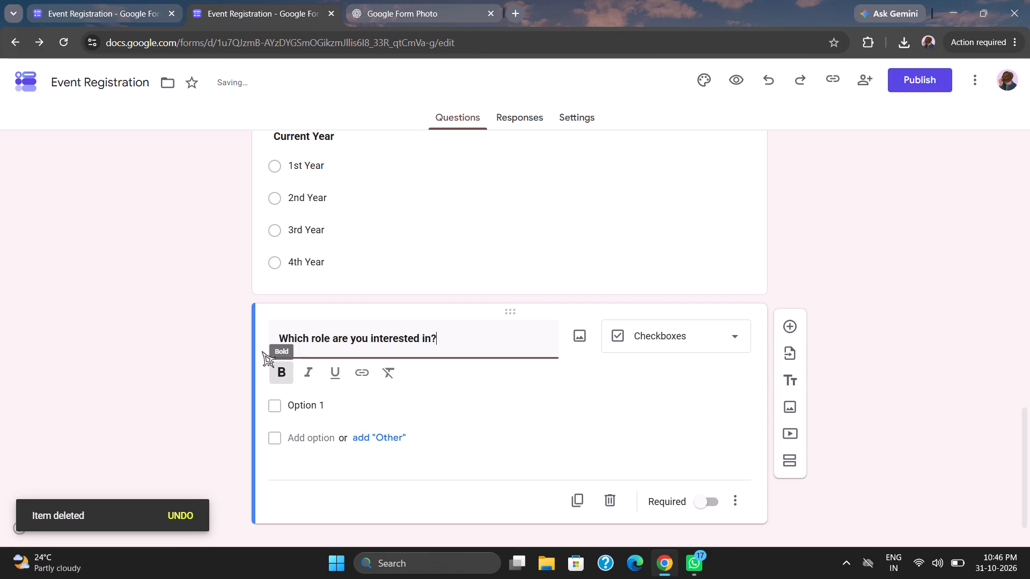
click(282, 373)
Copy "Planning Coordinator" from the published form as the first option of the role question in the unpublished form.
scroll(192, 325, up, 1)
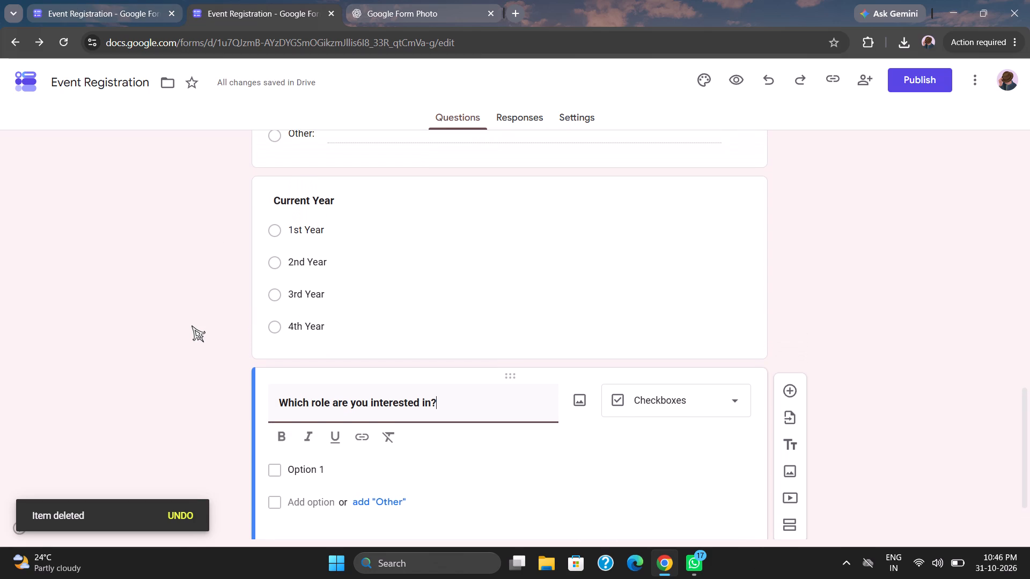
scroll(192, 325, up, 1)
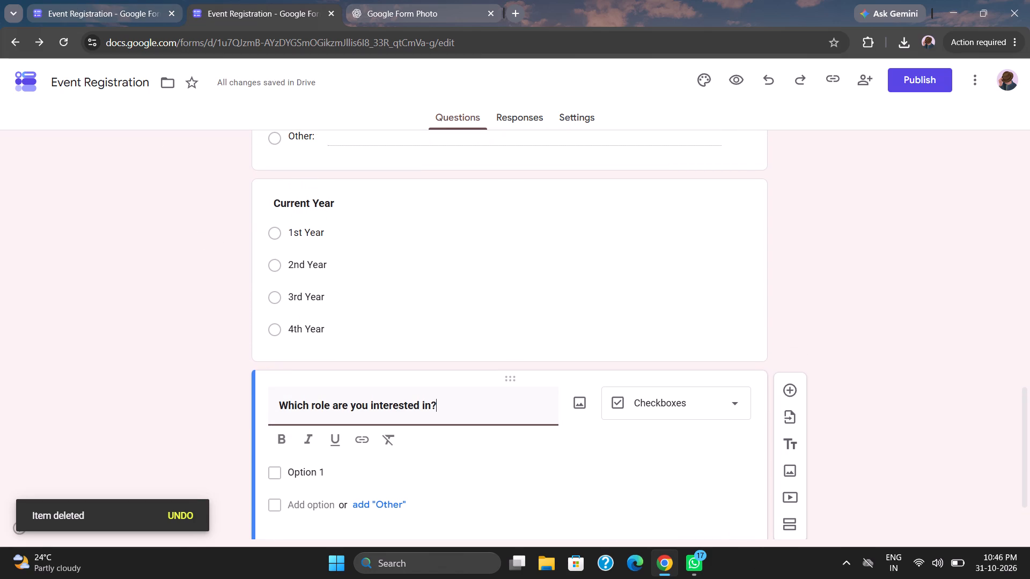
scroll(273, 376, down, 3)
click(99, 1)
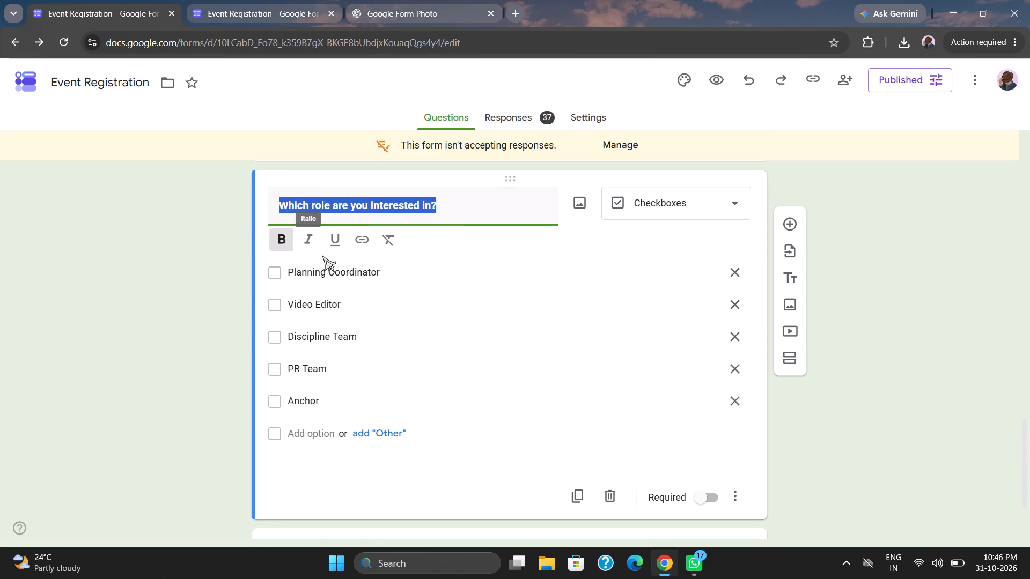
click(361, 271)
key(ctrl+c)
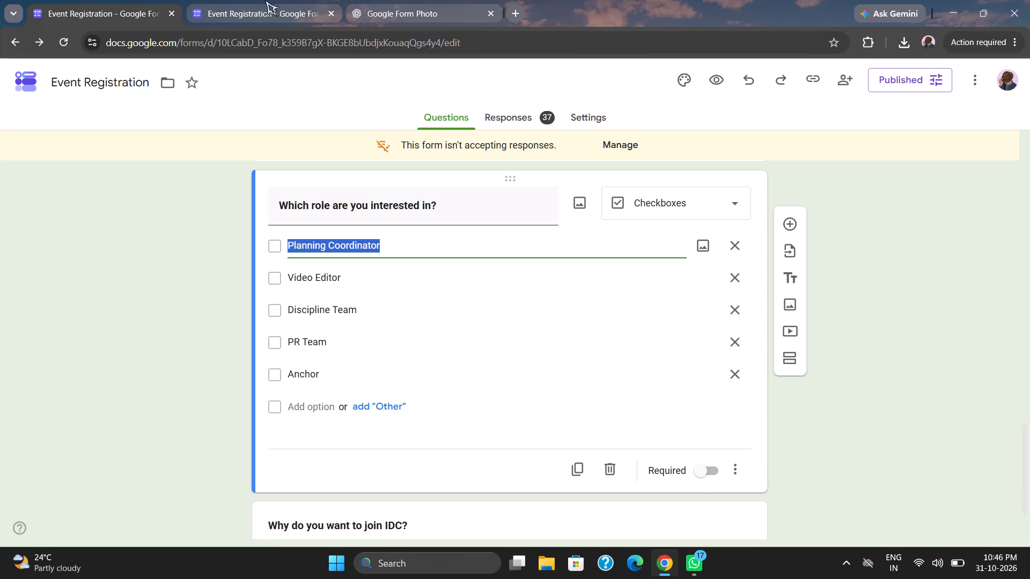
click(249, 0)
click(348, 382)
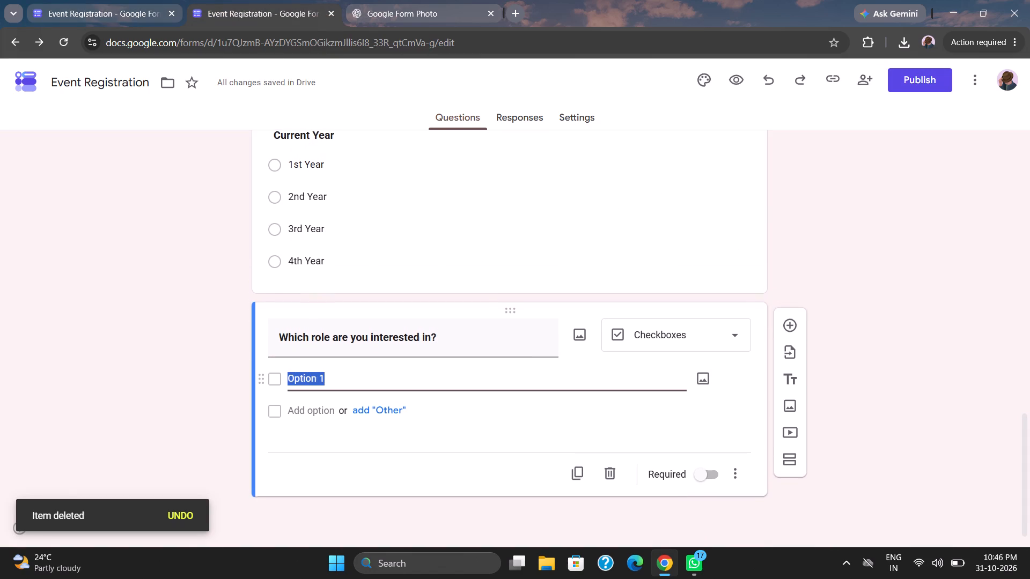
key(ctrl+v)
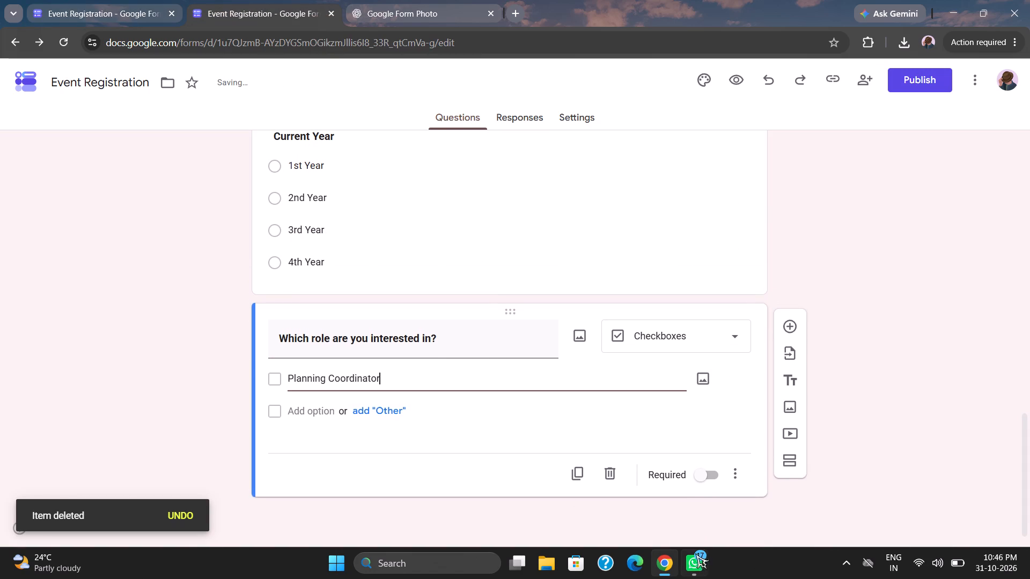
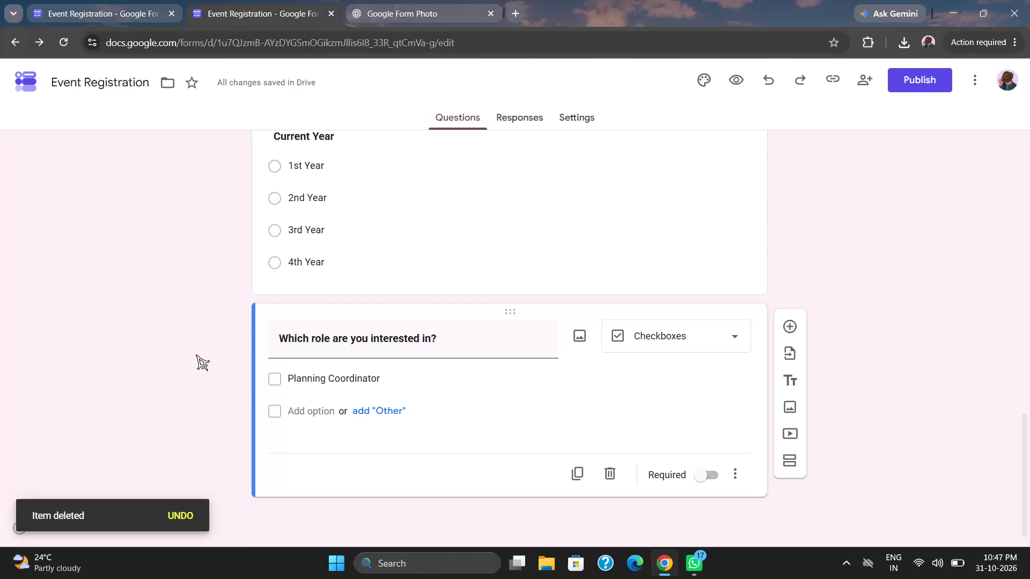
Replace the "Planning Coordinator" option of the role question with "PR".
click(391, 379)
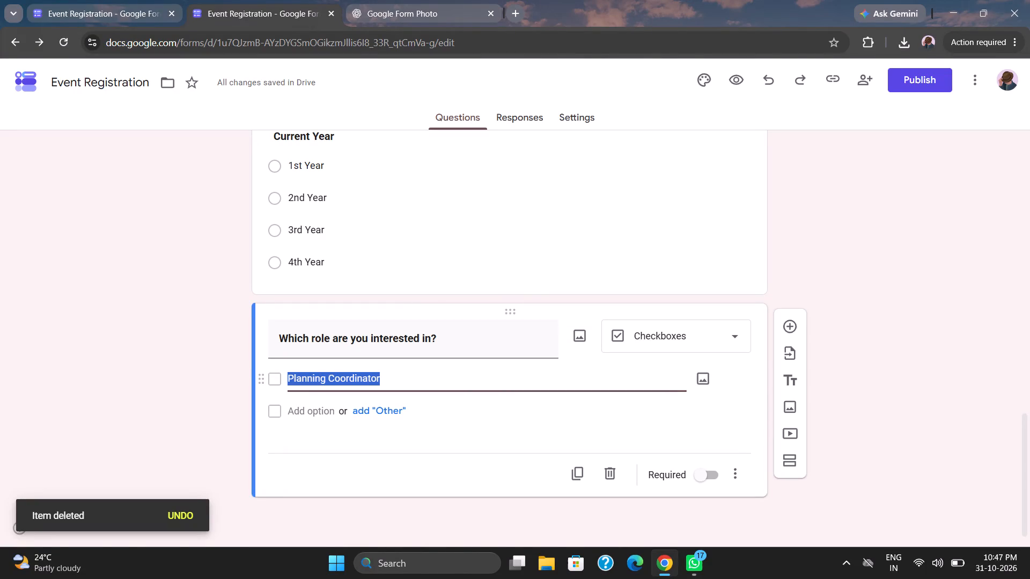
key(BackSpace)
key(shift+p)
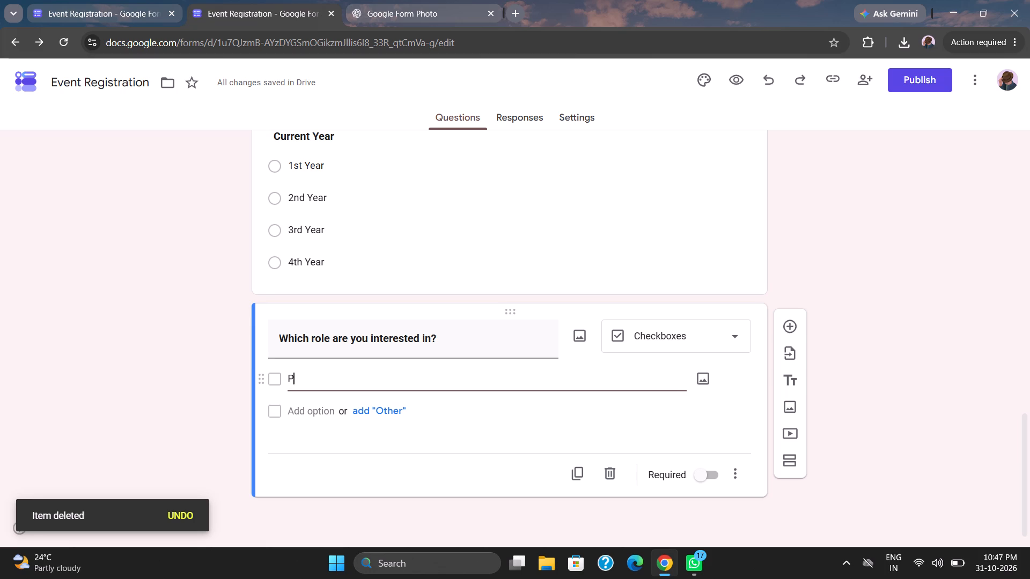
key(shift+r)
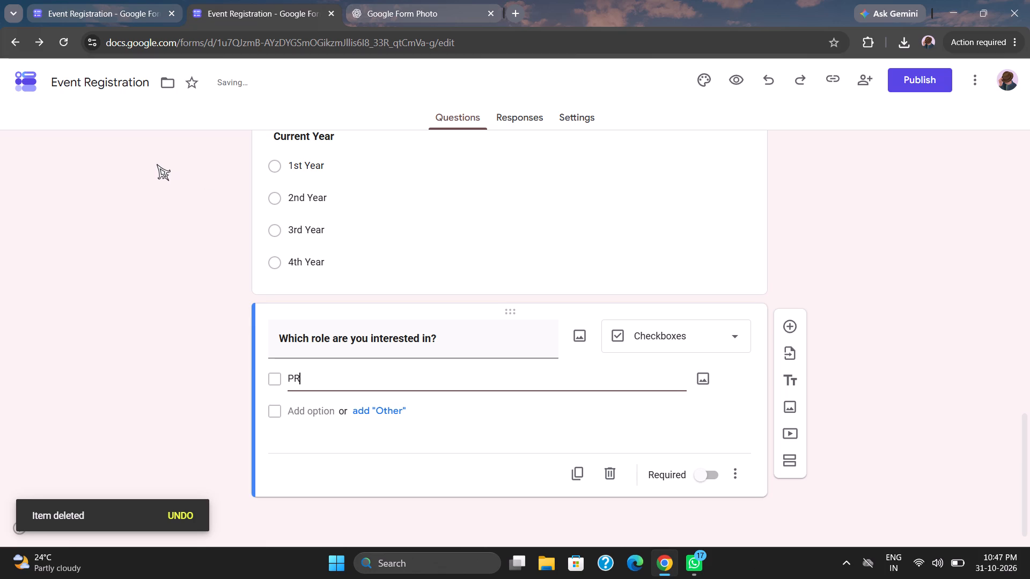
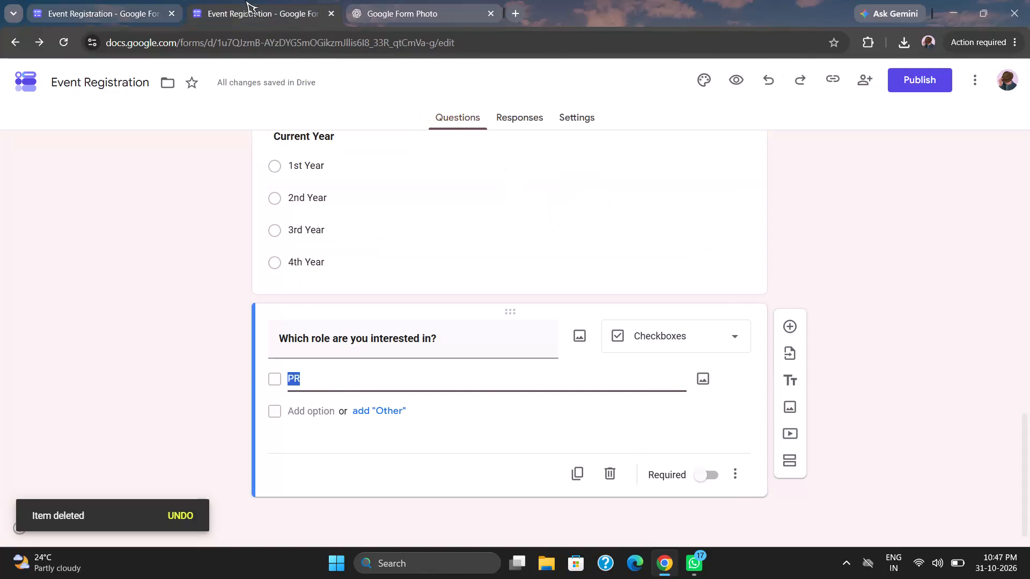
Add a second option below "PR" in the role question and open its text for editing.
click(303, 411)
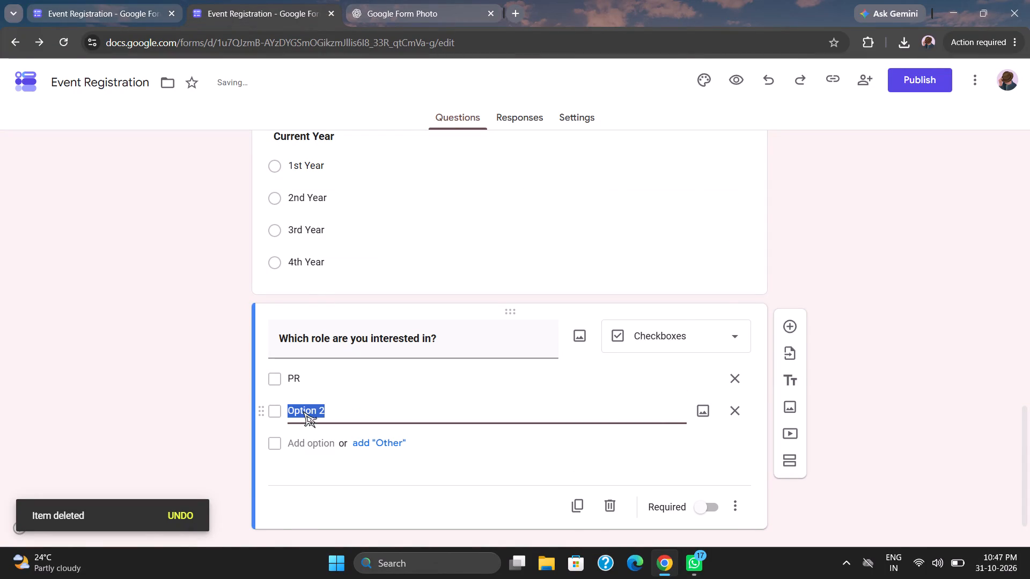
click(364, 406)
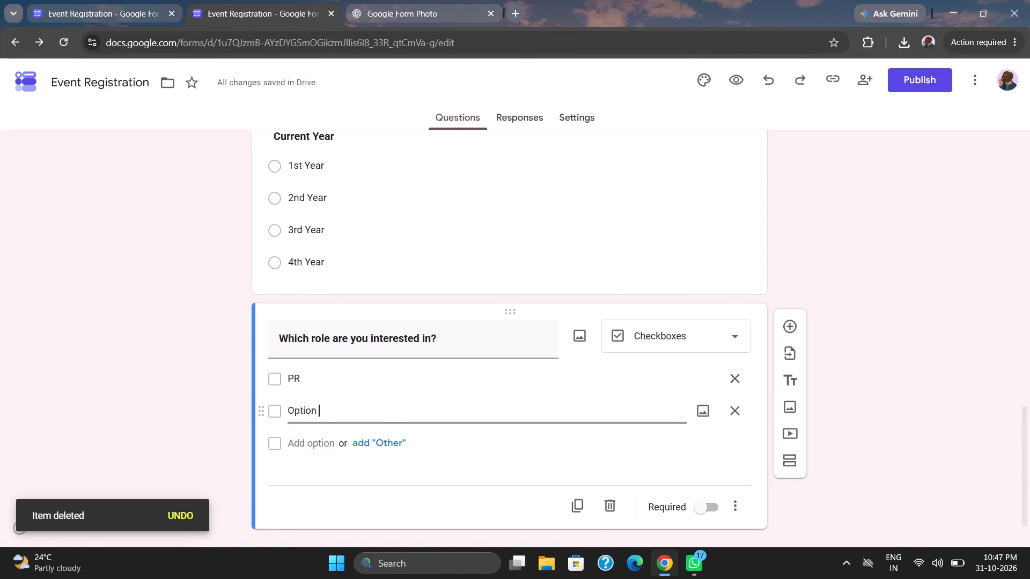
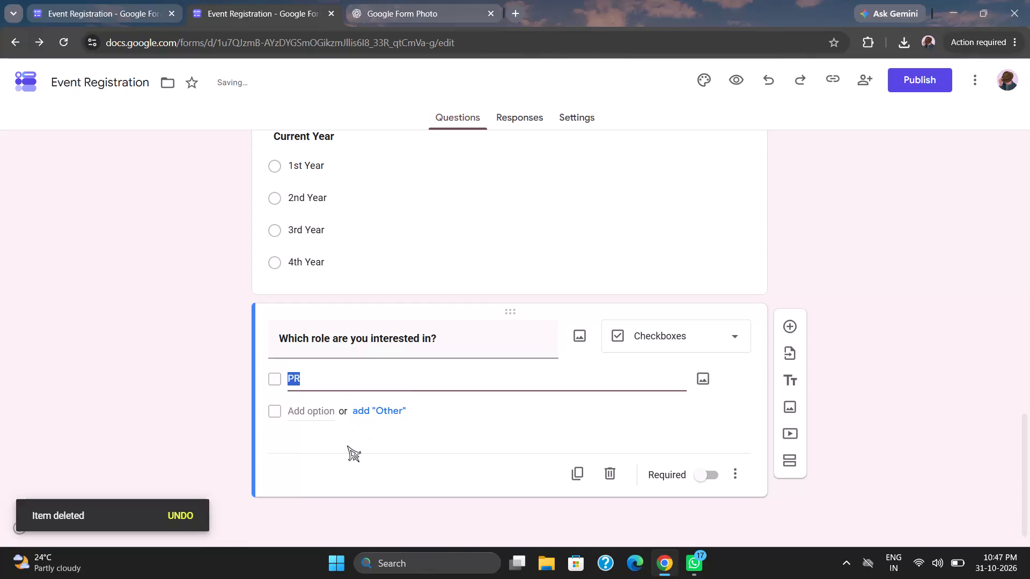
Add a second checkbox option below "PR" in the question "Which role are you interested in?".
click(302, 407)
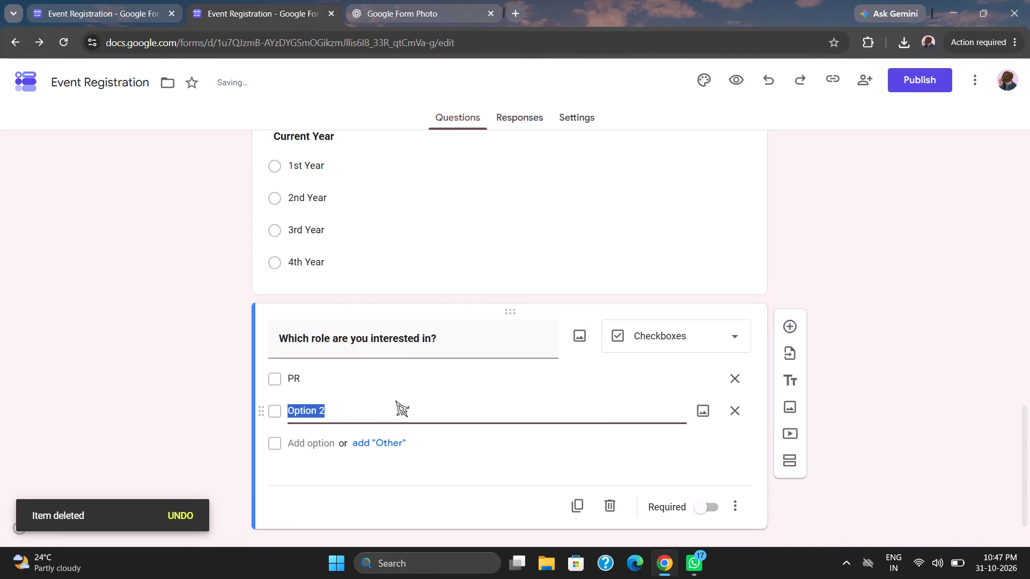
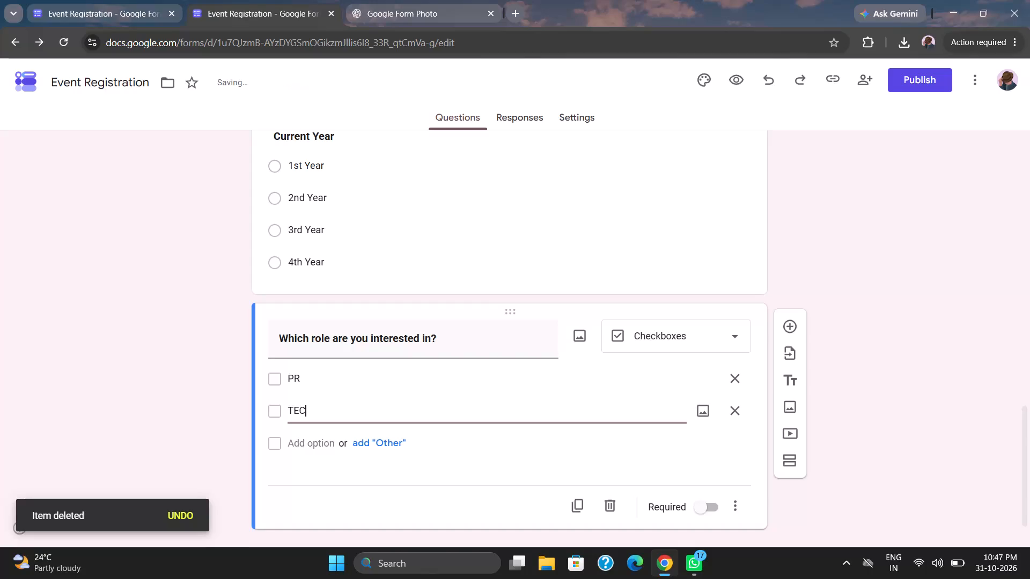
Continue the text of the second checkbox option, below "PR", so that it reads "TECNICA".
text(NI)
text(CAK)
key(BackSpace)
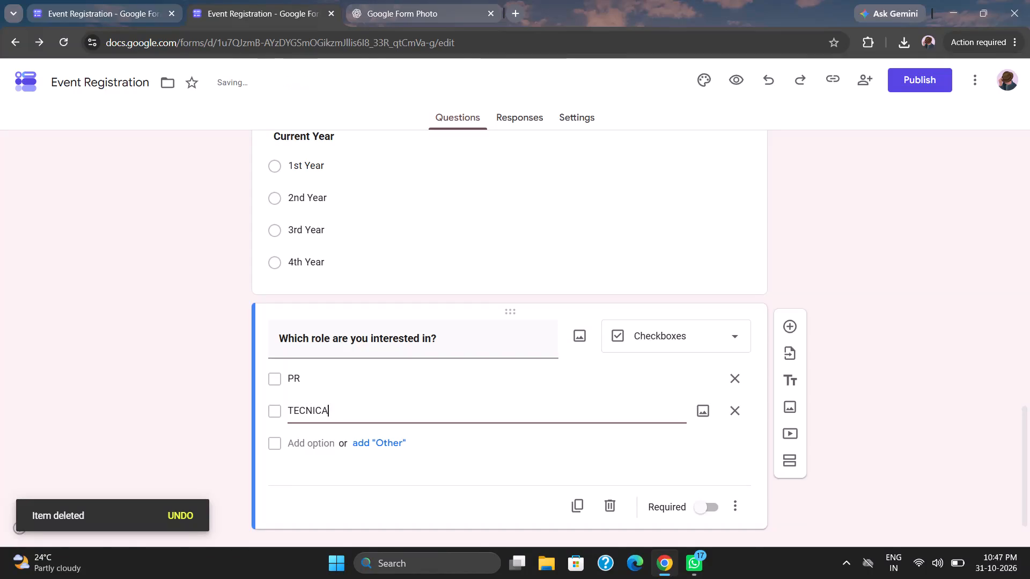
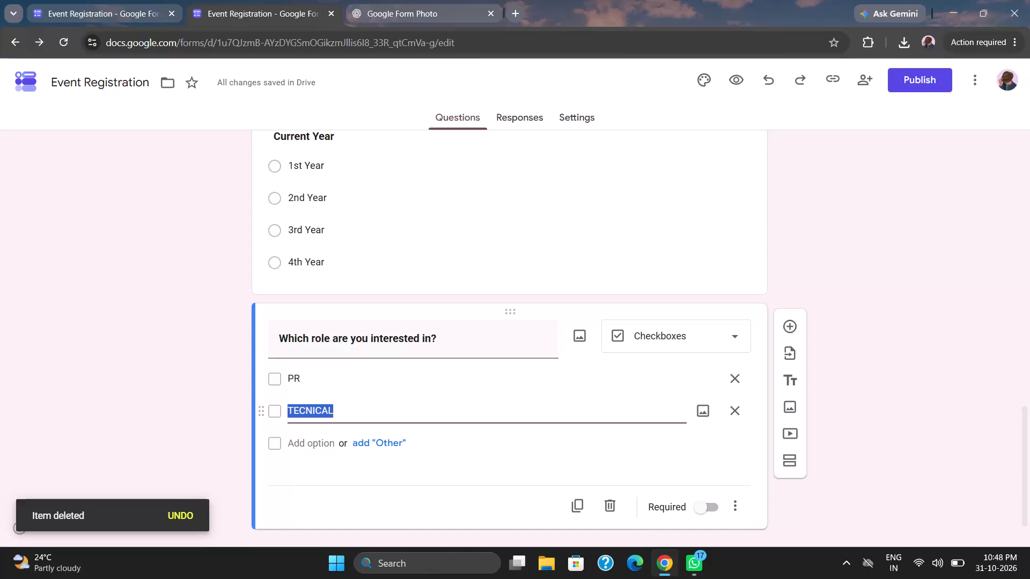
Correct the spelling of the second checkbox option, "TECNICAL", by replacing its "NI" with "HN".
click(316, 411)
key(BackSpace)
key(BackSpace)
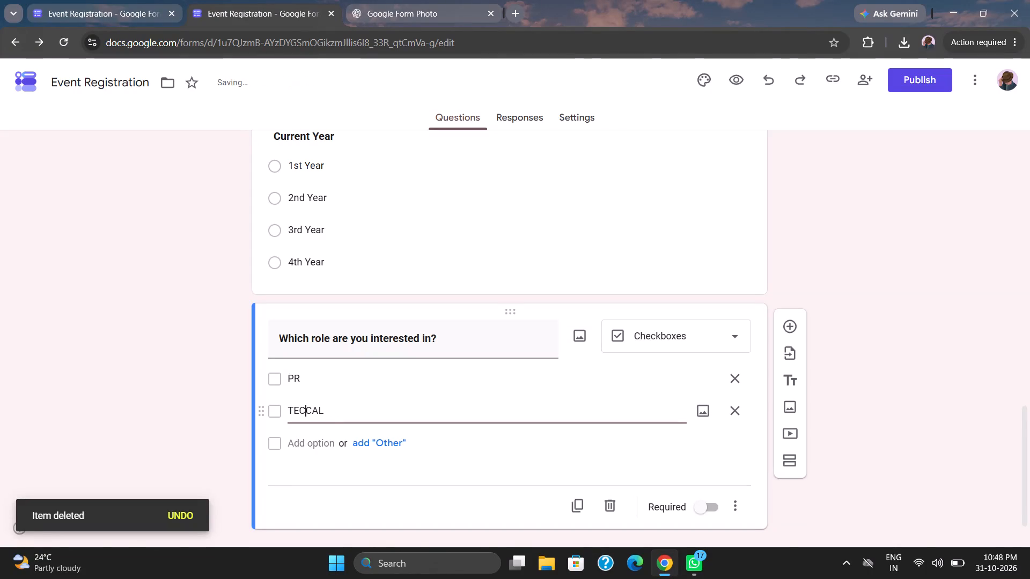
key(h)
key(n)
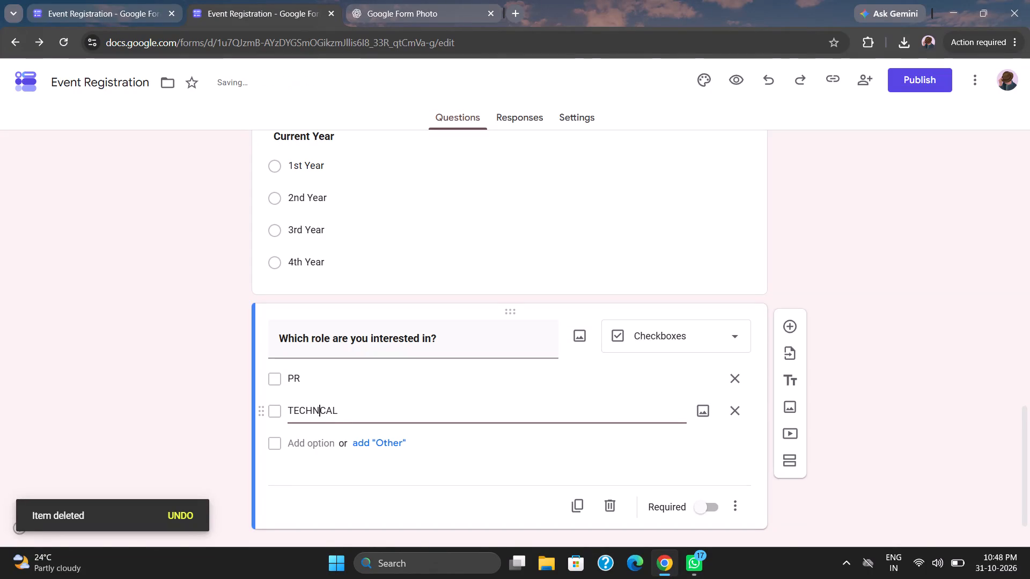
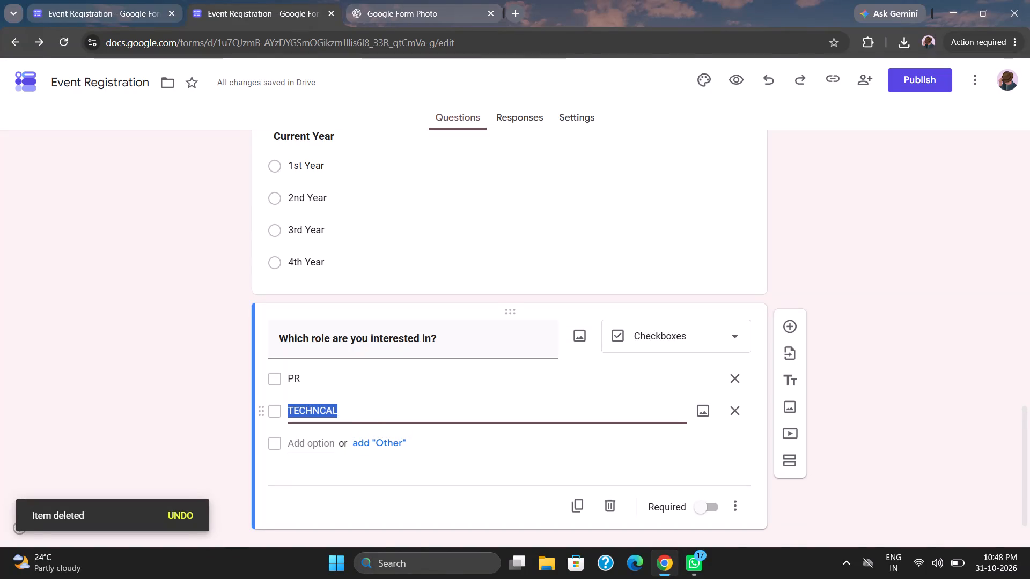
Correct the second checkbox option of the role question to read "TECHNICAL", replacing its misspelled ending with "ICAL".
click(345, 405)
key(BackSpace)
key(BackSpace)
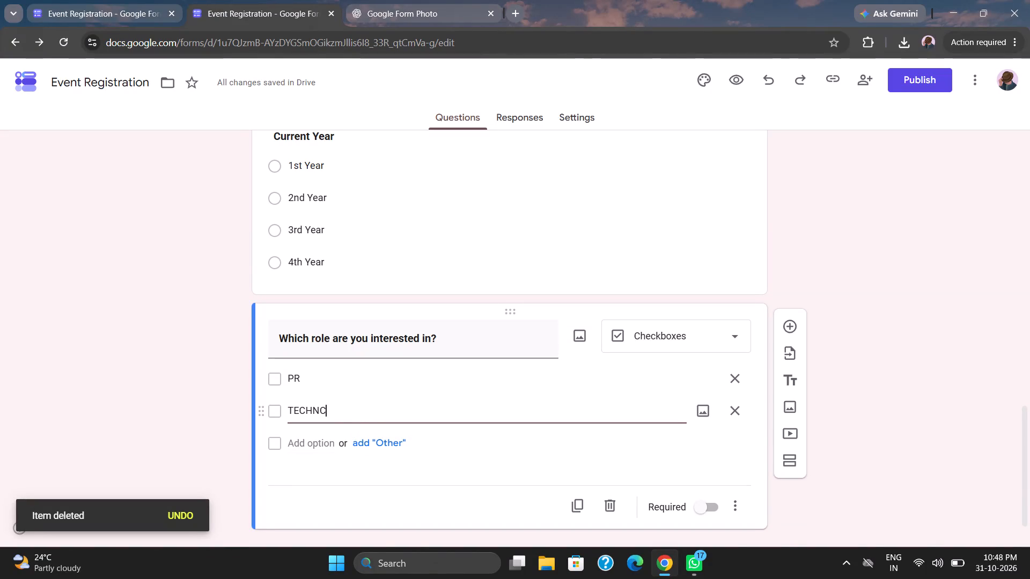
key(BackSpace)
text(ICAL)
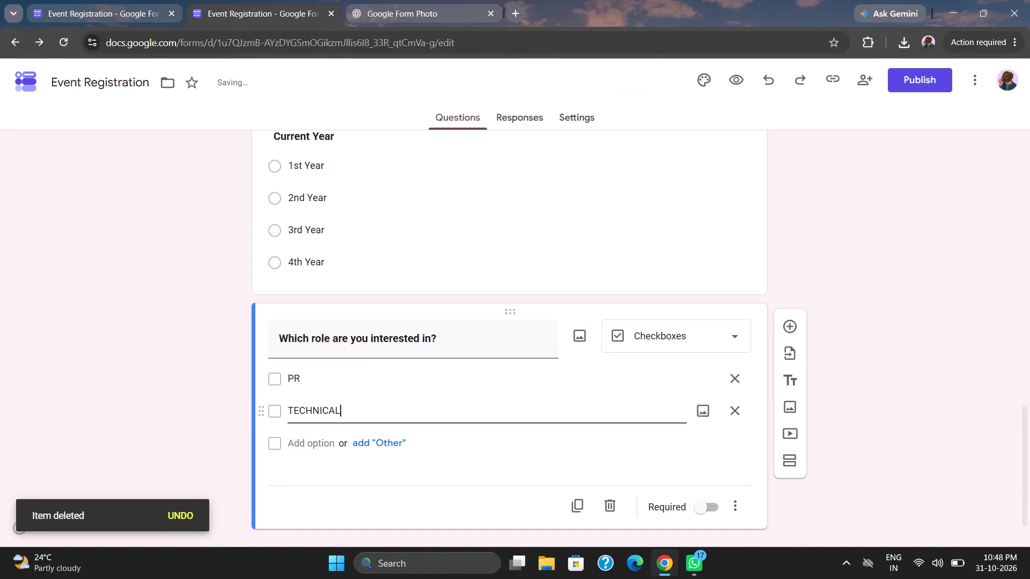
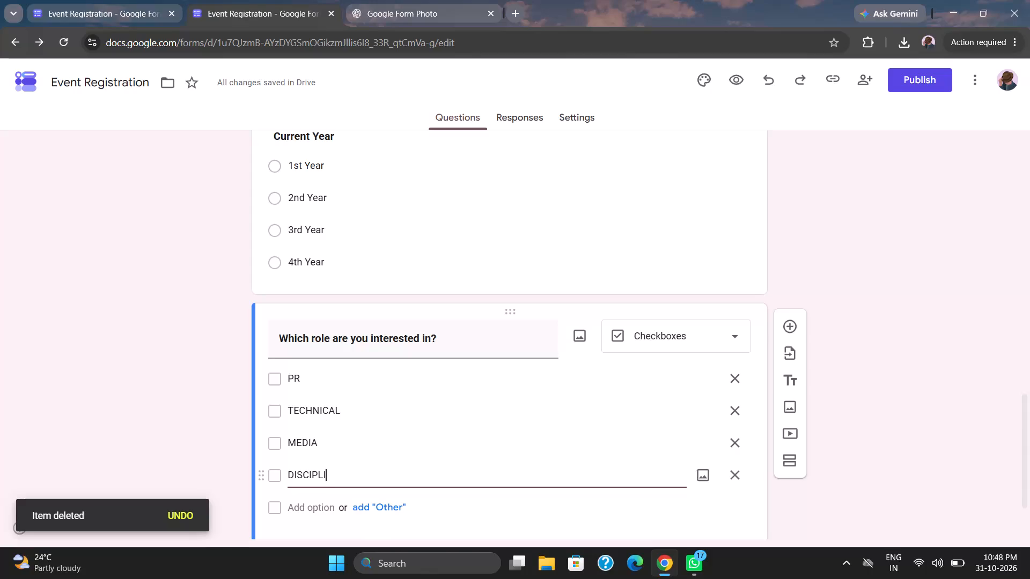
Finish the fourth checkbox option of the role question as "DISCIPLINE" by adding "NE", and add a fifth option below it.
text(NE)
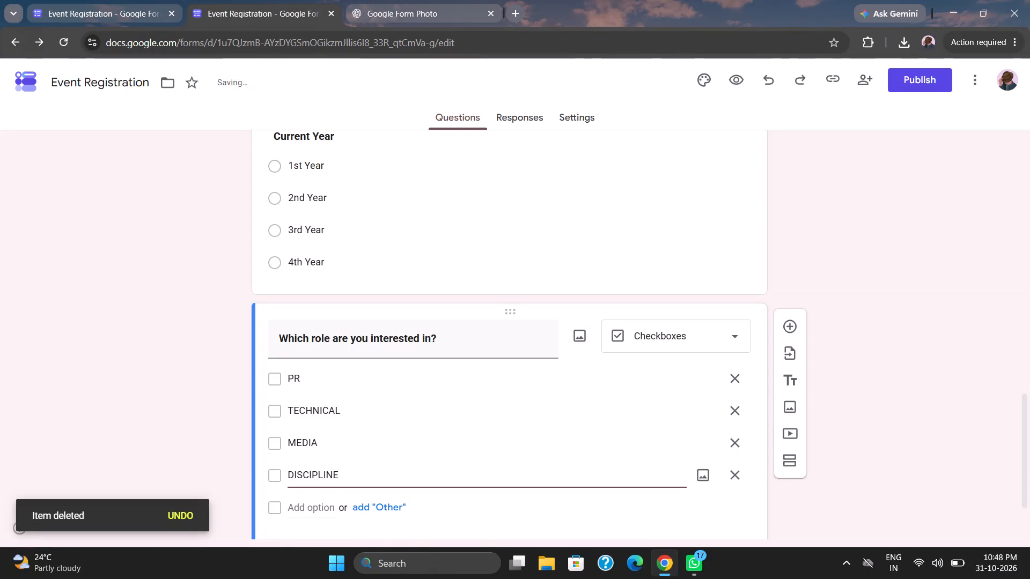
click(301, 504)
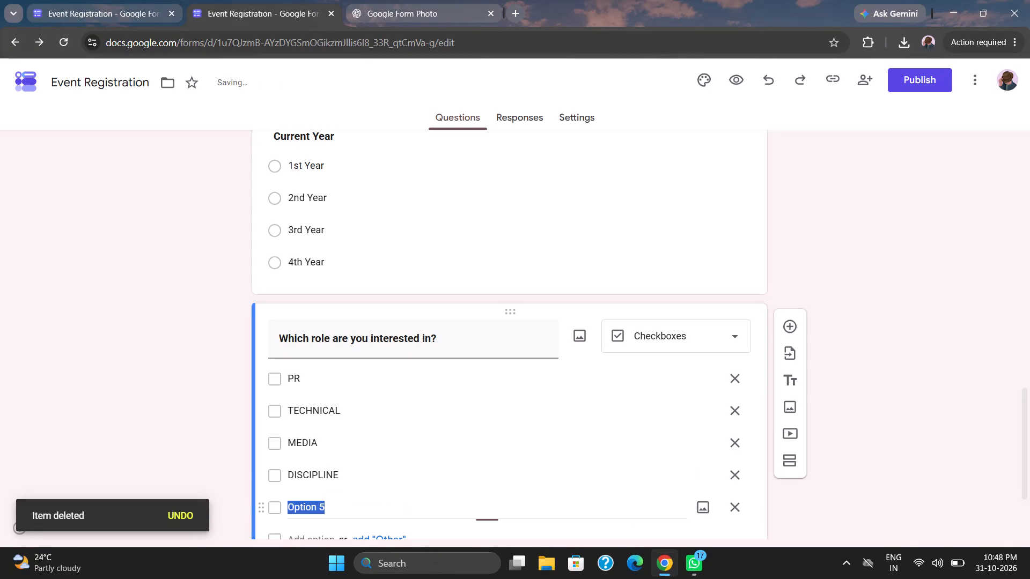
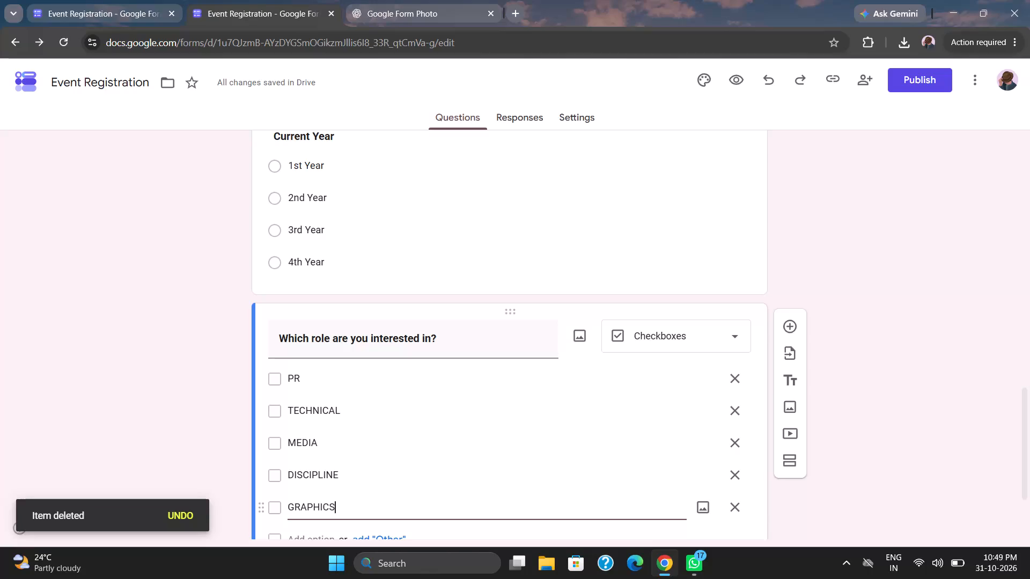
Add a sixth checkbox option below "GRAPHICS" in the question about which role interests the applicant.
scroll(301, 452, down, 3)
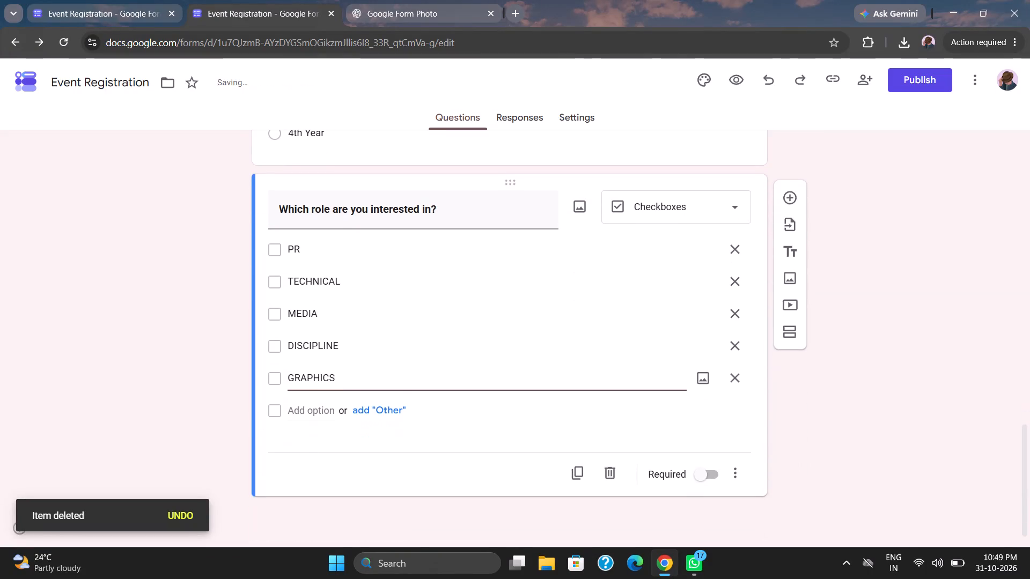
click(307, 415)
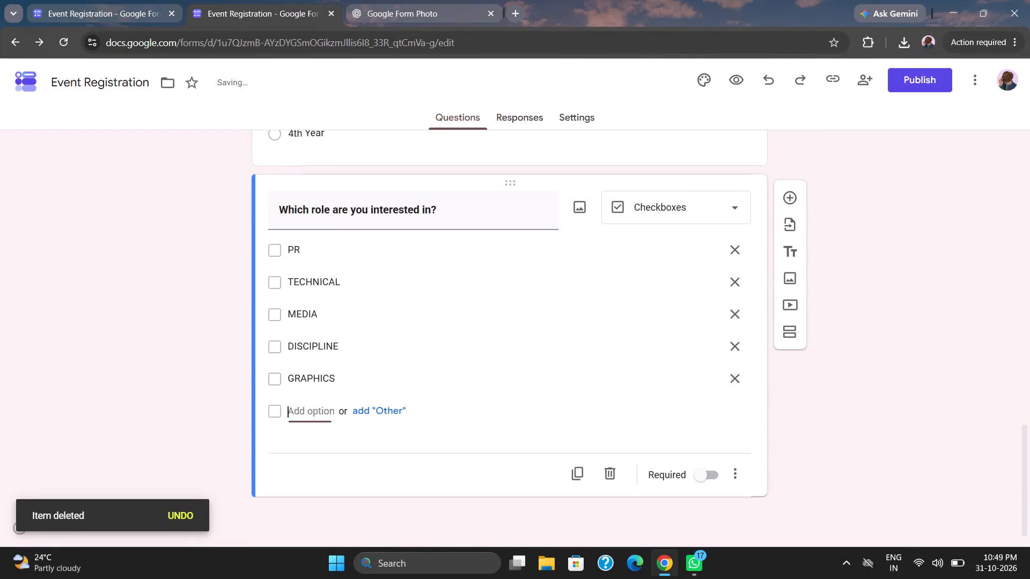
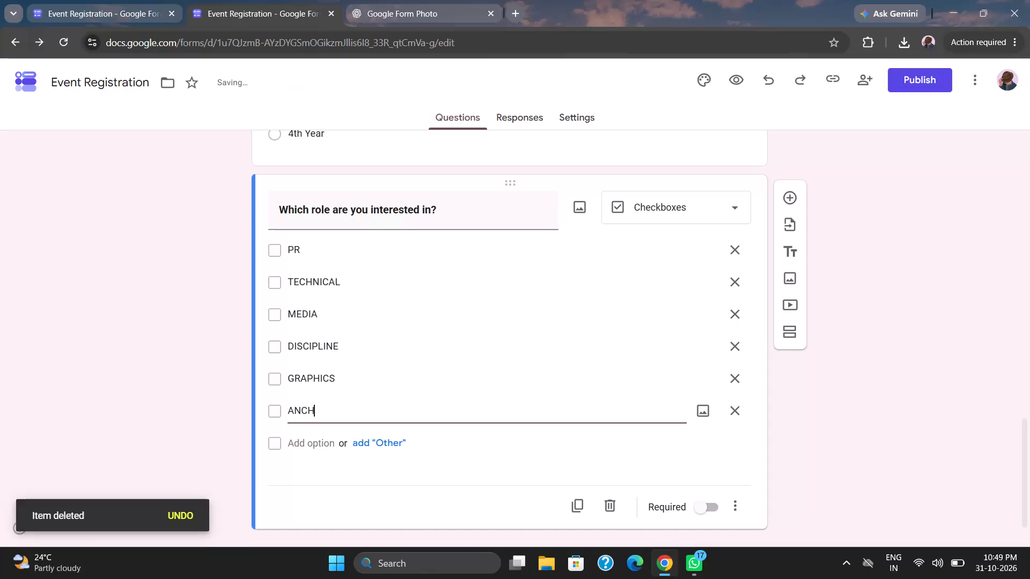
Add a seventh checkbox option below "ANCHOR" in the question "Which role are you interested in?".
click(303, 438)
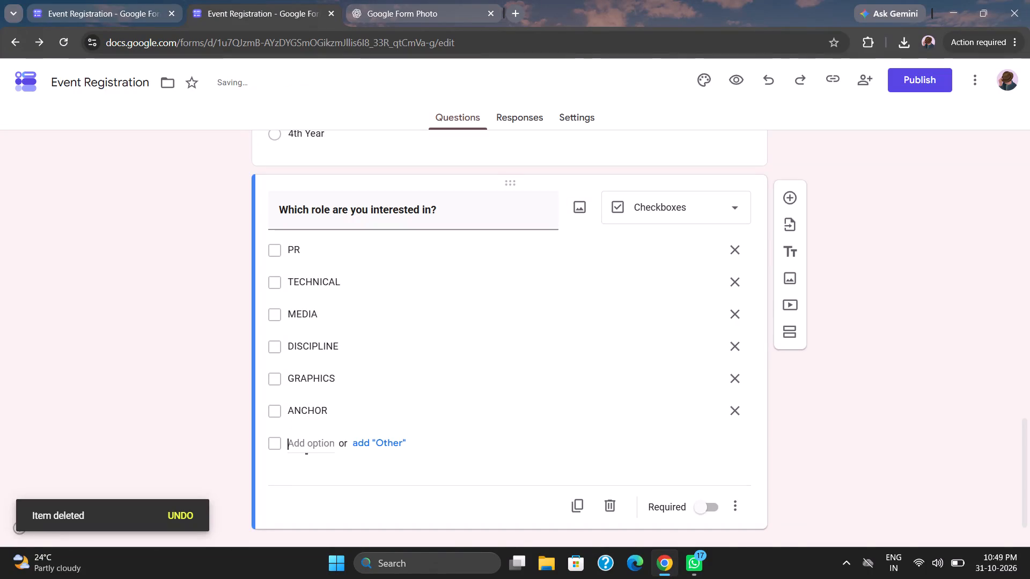
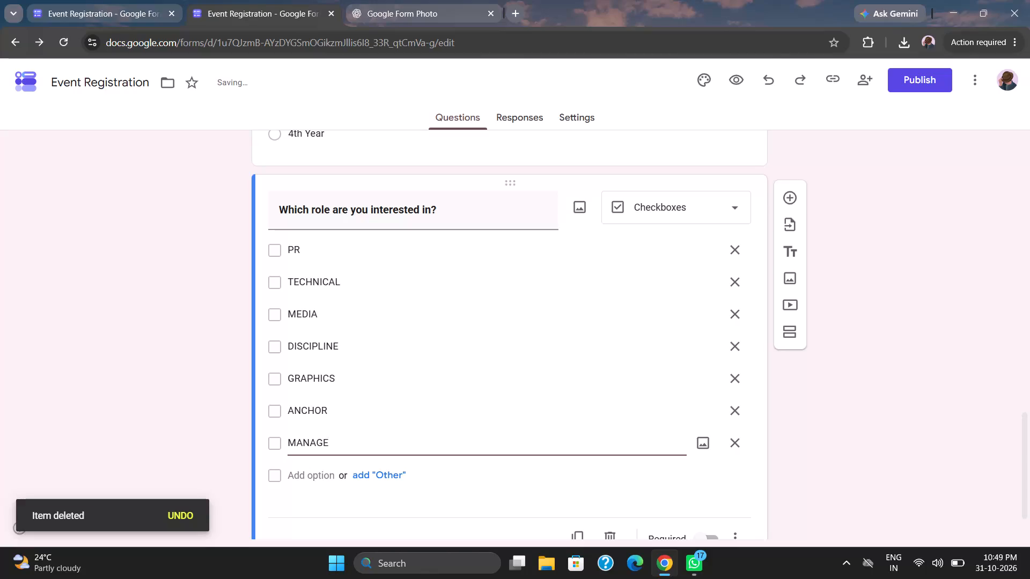
Complete the seventh checkbox option's text as "MANAGEMENT" in the question "Which role are you interested in?".
text(MENT)
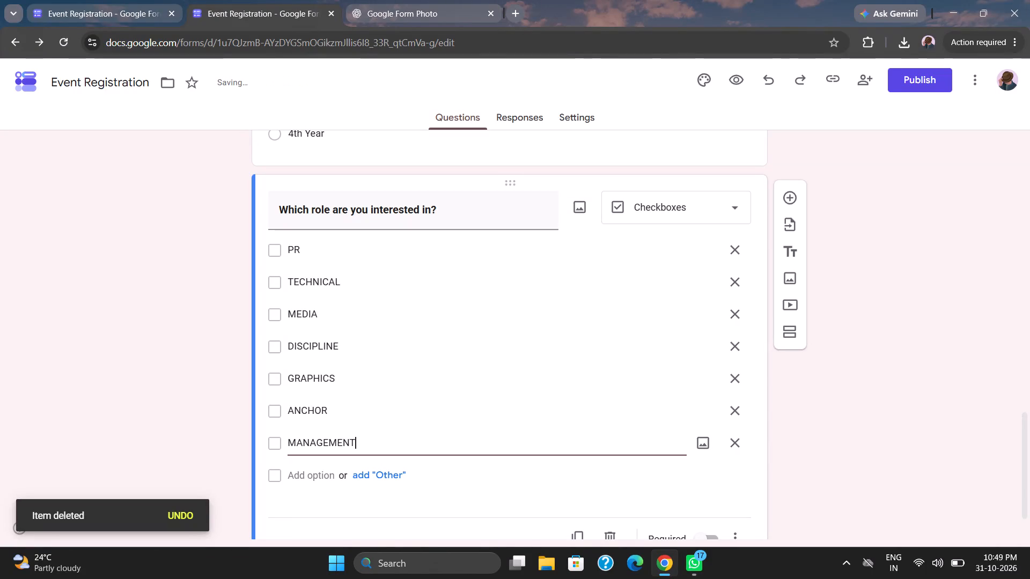
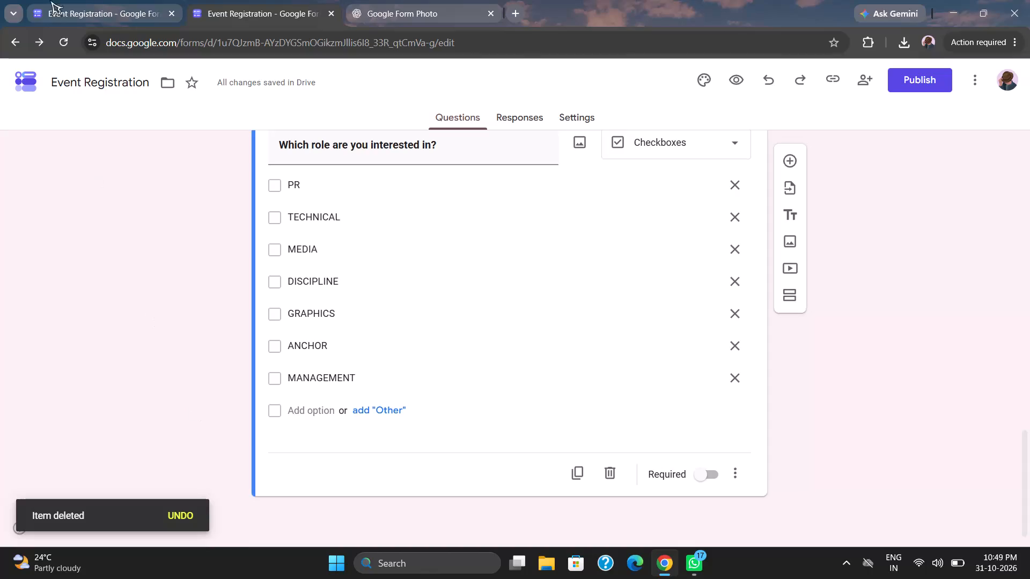
Copy the question "Why do you want to join IDC?" from the original form into a new Paragraph question after the role question.
click(79, 0)
scroll(204, 354, down, 2)
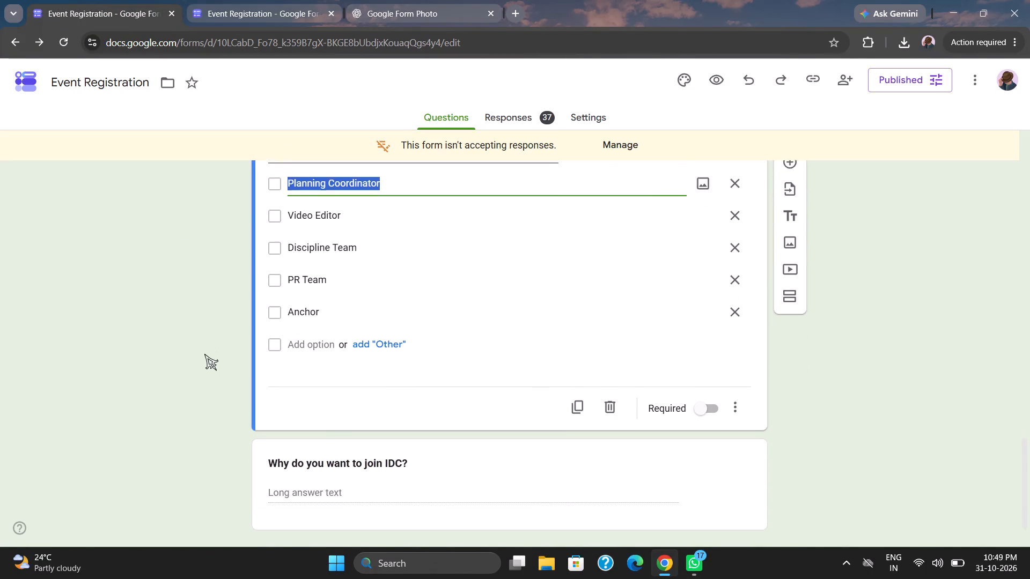
scroll(204, 354, down, 3)
click(471, 432)
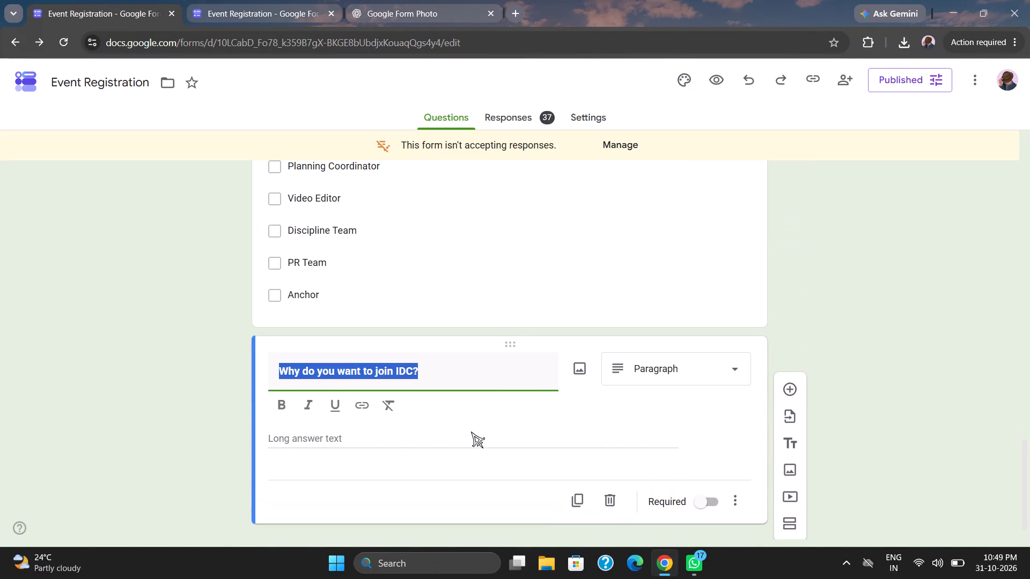
key(ctrl+c)
click(235, 6)
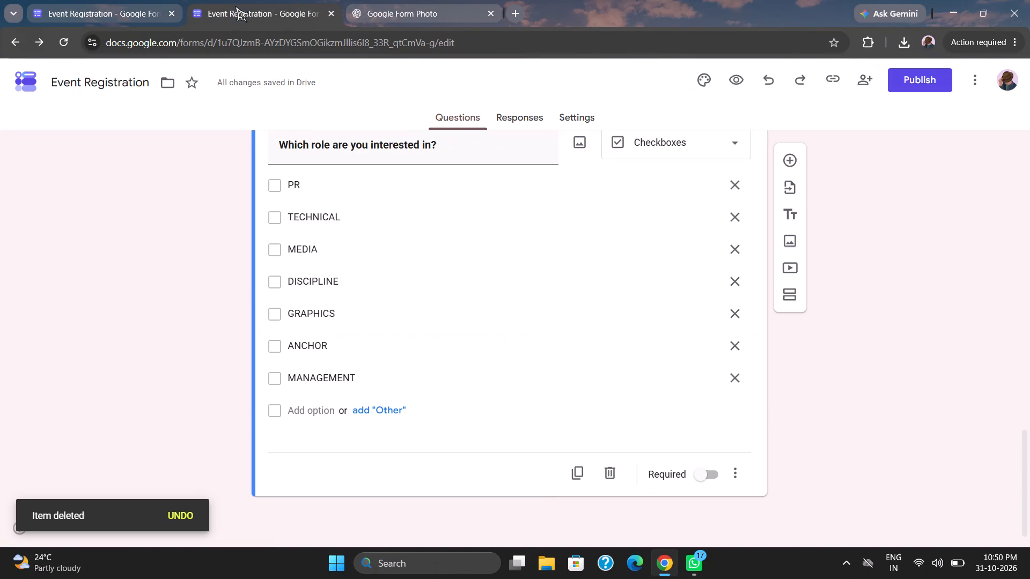
click(789, 158)
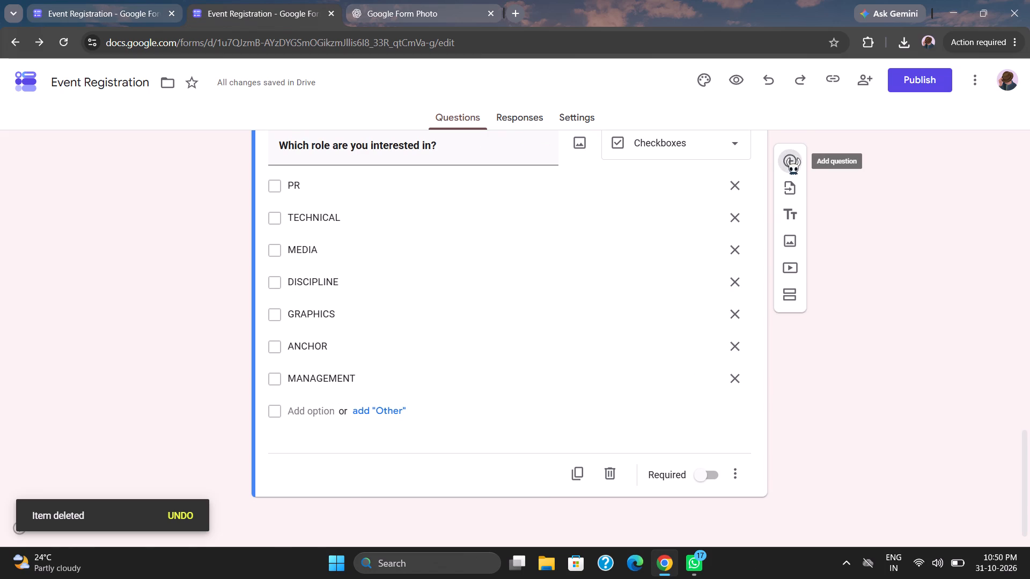
click(676, 434)
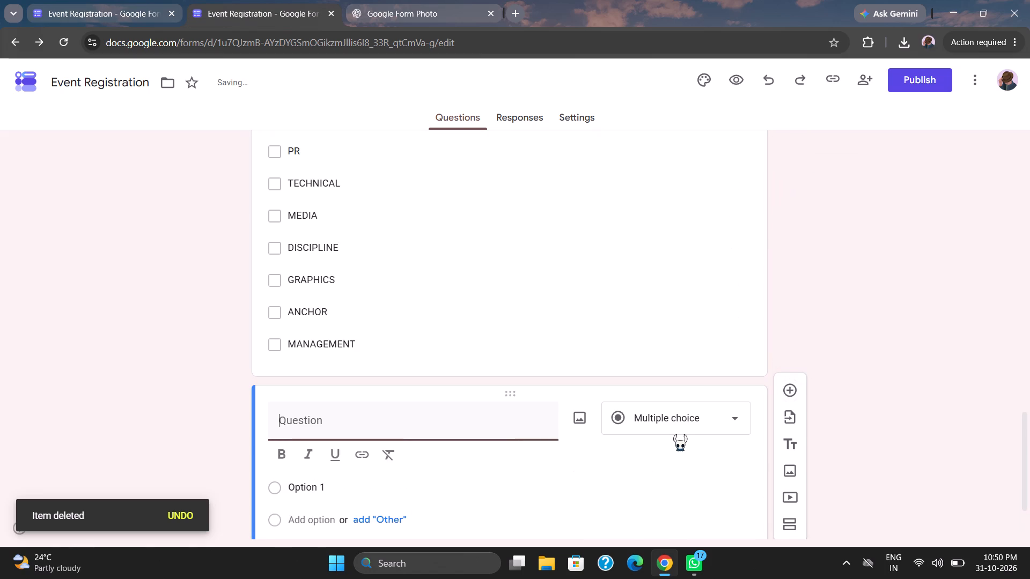
click(696, 414)
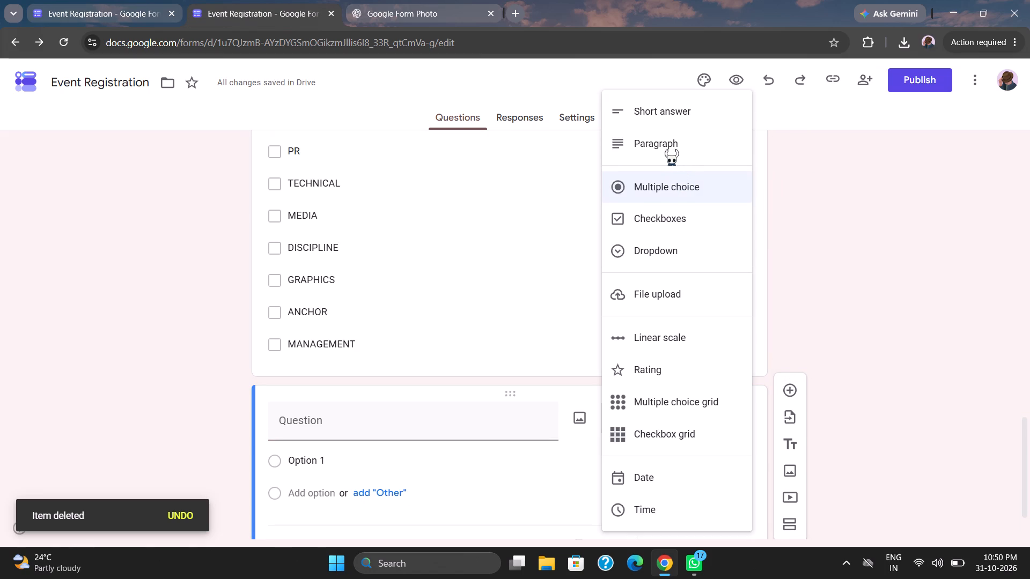
click(667, 149)
click(392, 421)
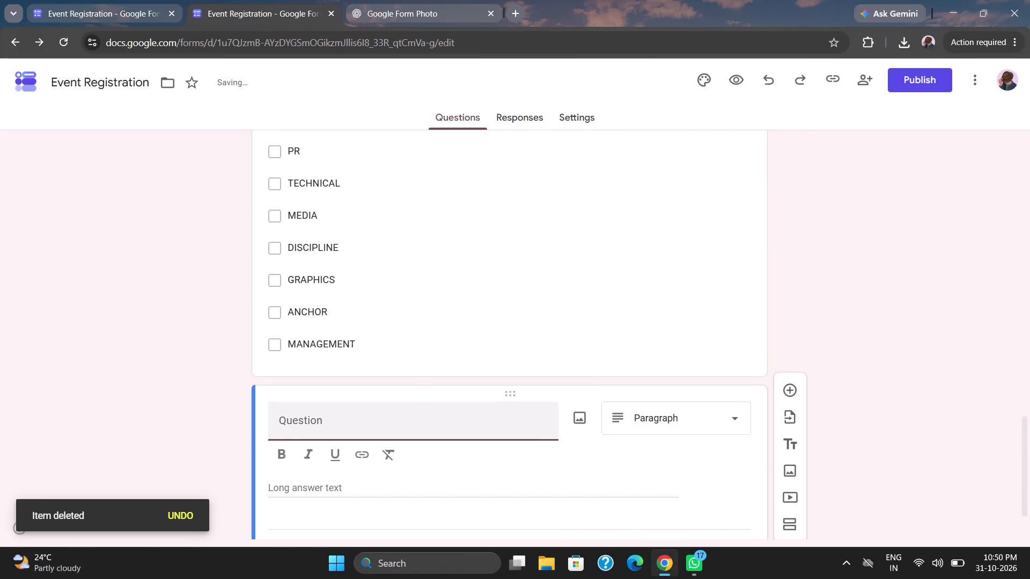
key(ctrl+v)
Look over the original form's questions, and make "Why do you want to join IDC?" required in the new form.
click(84, 1)
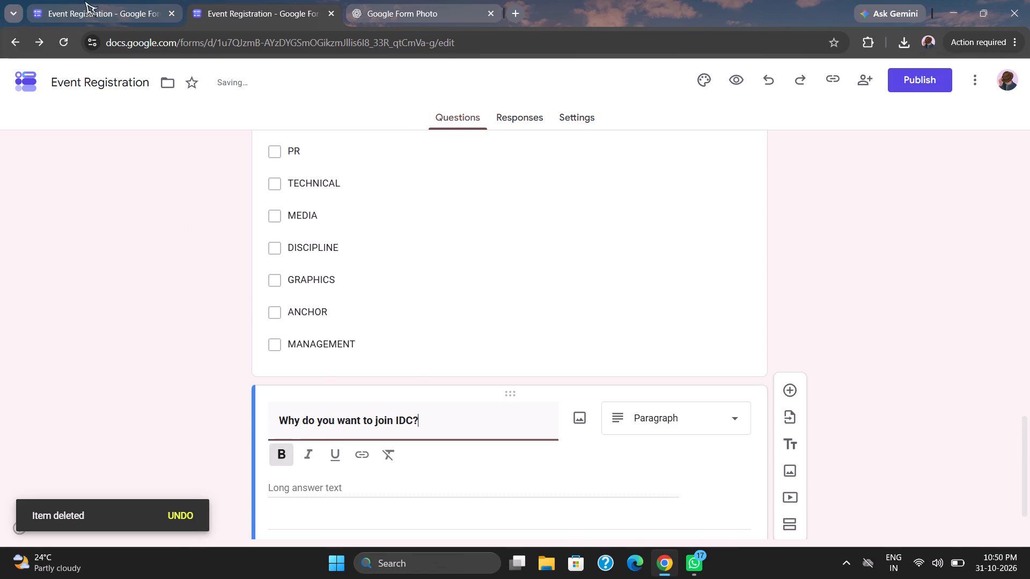
click(133, 350)
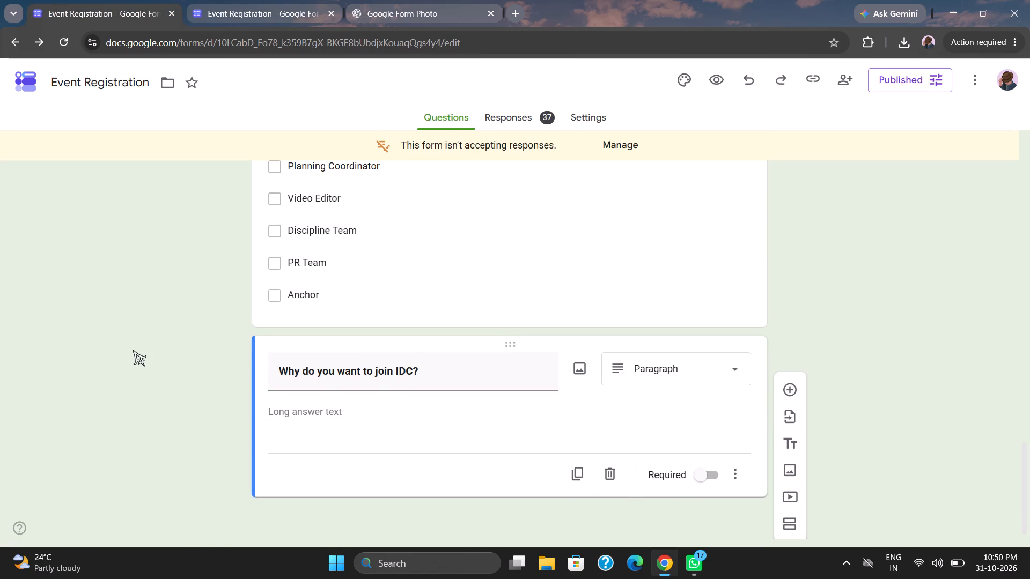
scroll(133, 350, up, 4)
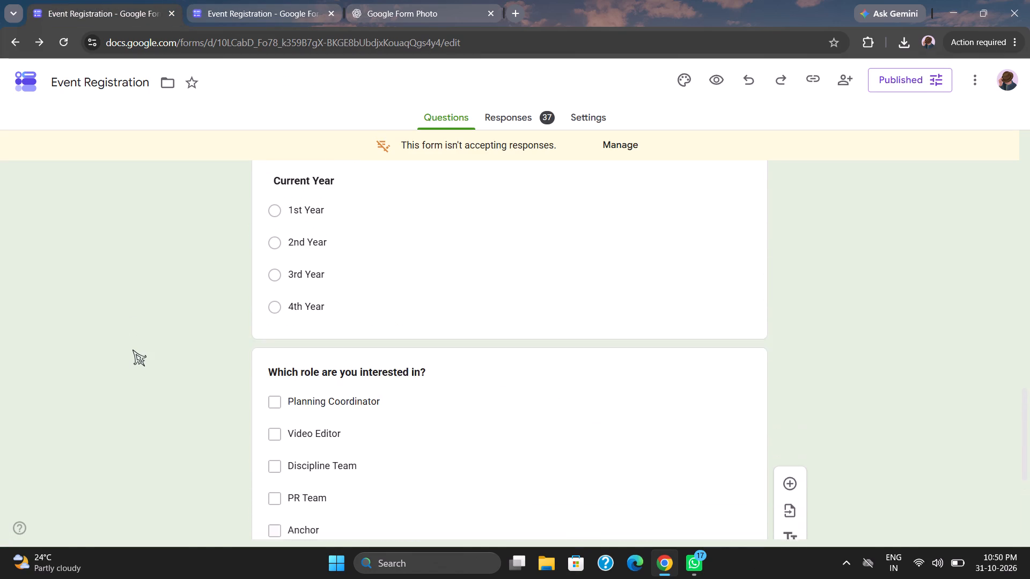
scroll(133, 350, up, 8)
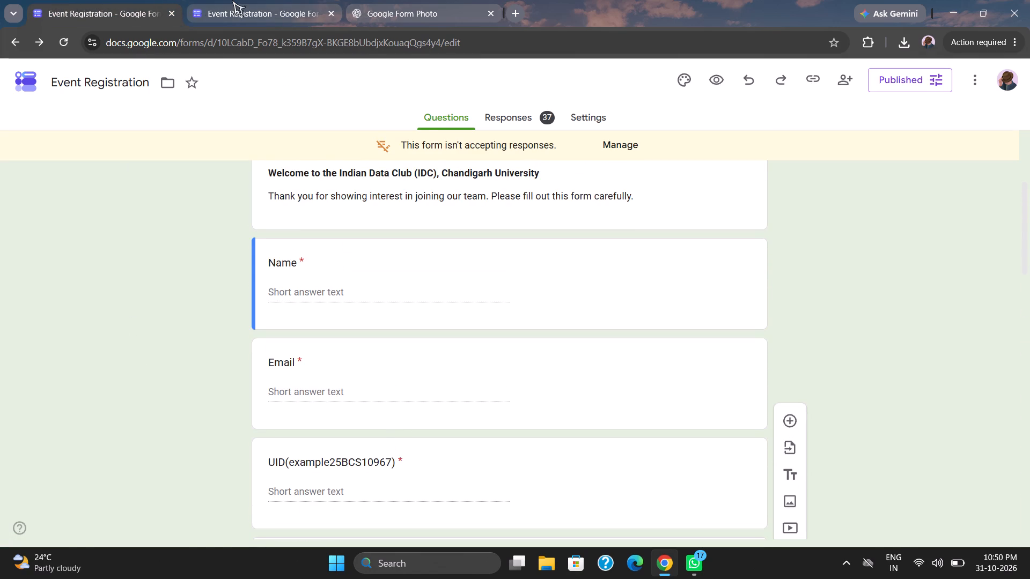
click(232, 0)
scroll(512, 262, down, 5)
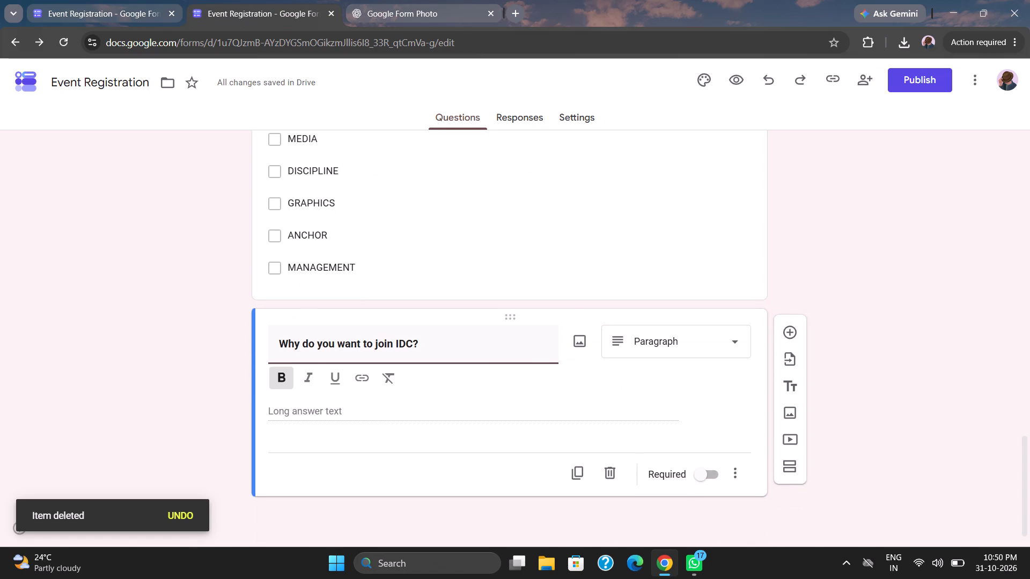
click(712, 470)
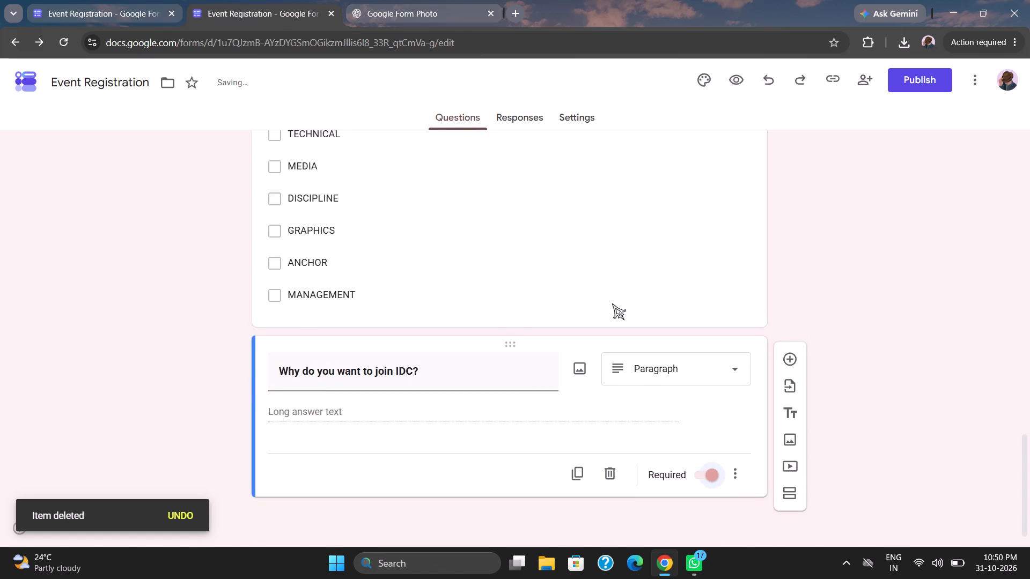
Make the checkbox question "Which role are you interested in?" required.
scroll(612, 303, up, 2)
click(612, 303)
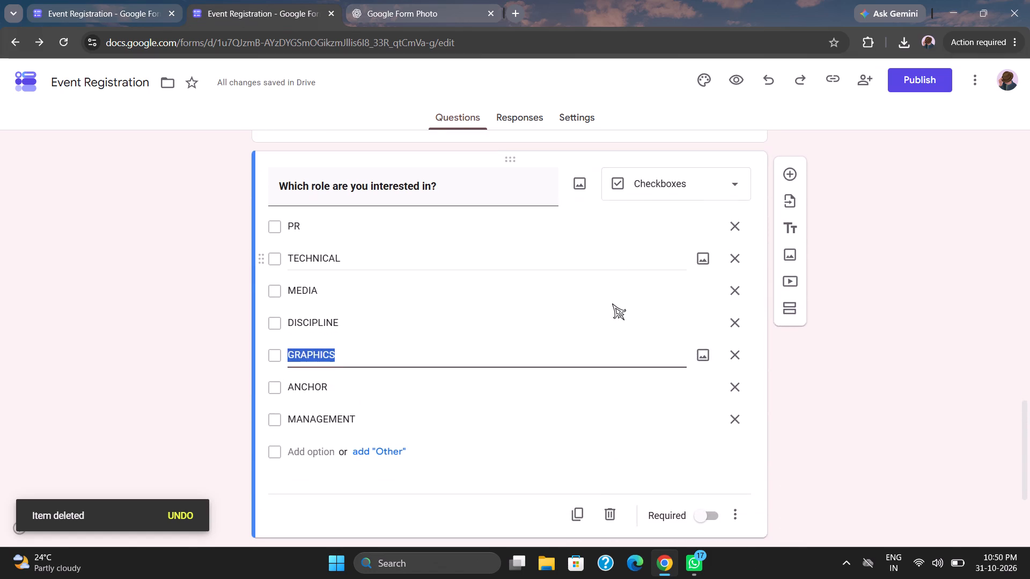
click(708, 498)
Make the multiple-choice question "Current Year" required.
scroll(547, 329, up, 2)
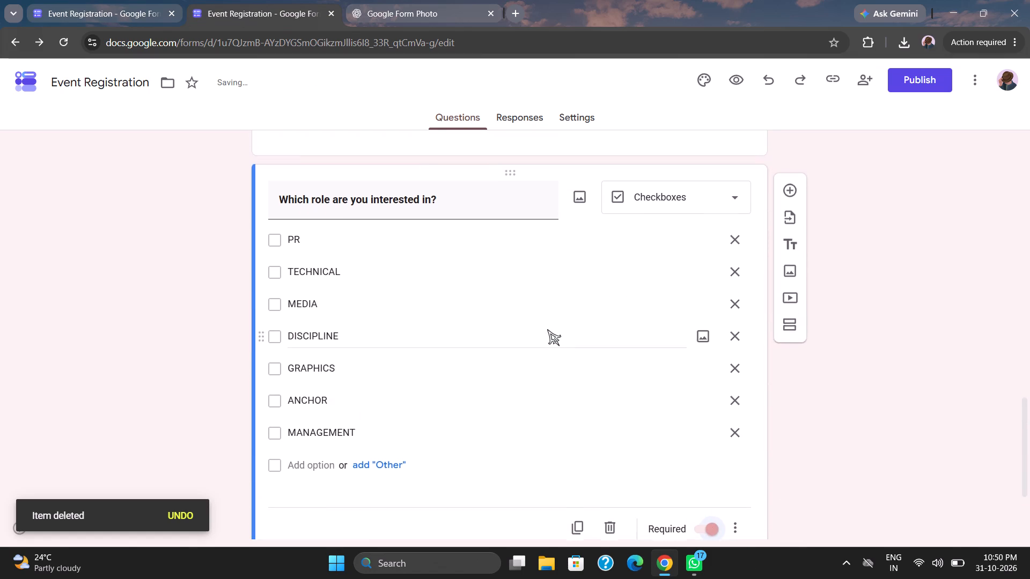
scroll(547, 329, up, 3)
click(562, 434)
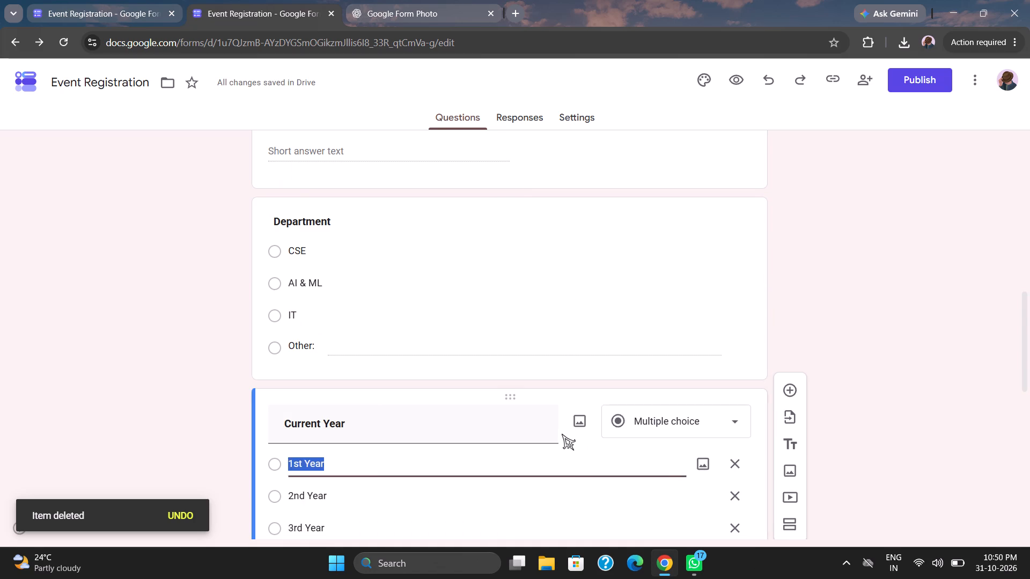
scroll(562, 434, down, 5)
click(708, 398)
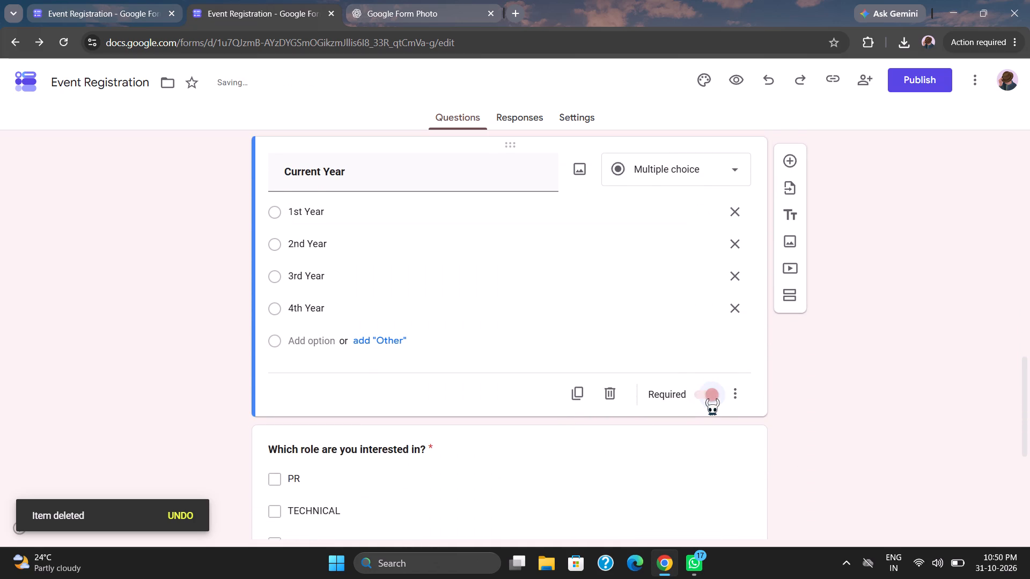
Make the multiple-choice question "Department" required.
scroll(708, 398, up, 5)
click(621, 349)
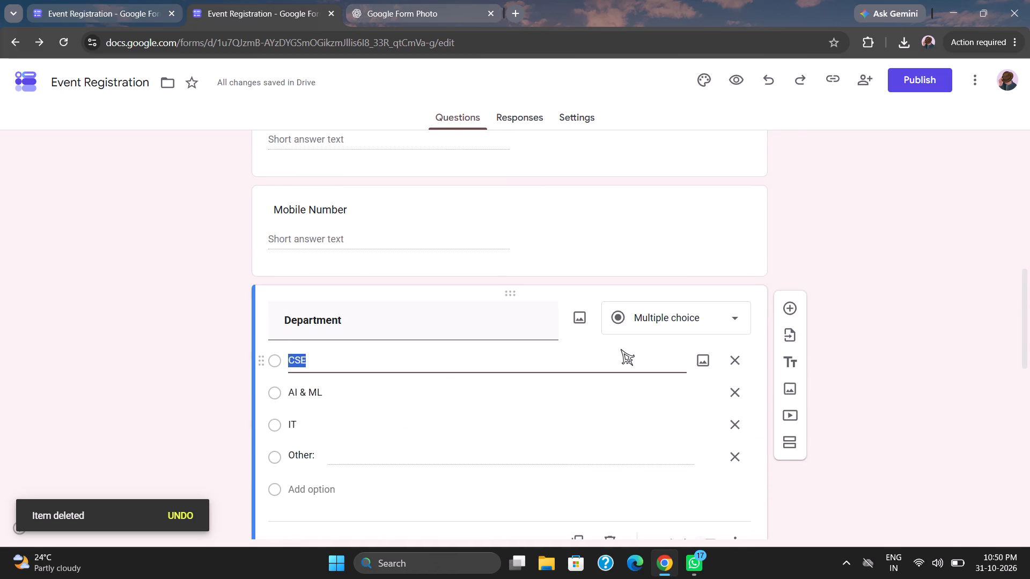
scroll(663, 451, down, 1)
click(717, 482)
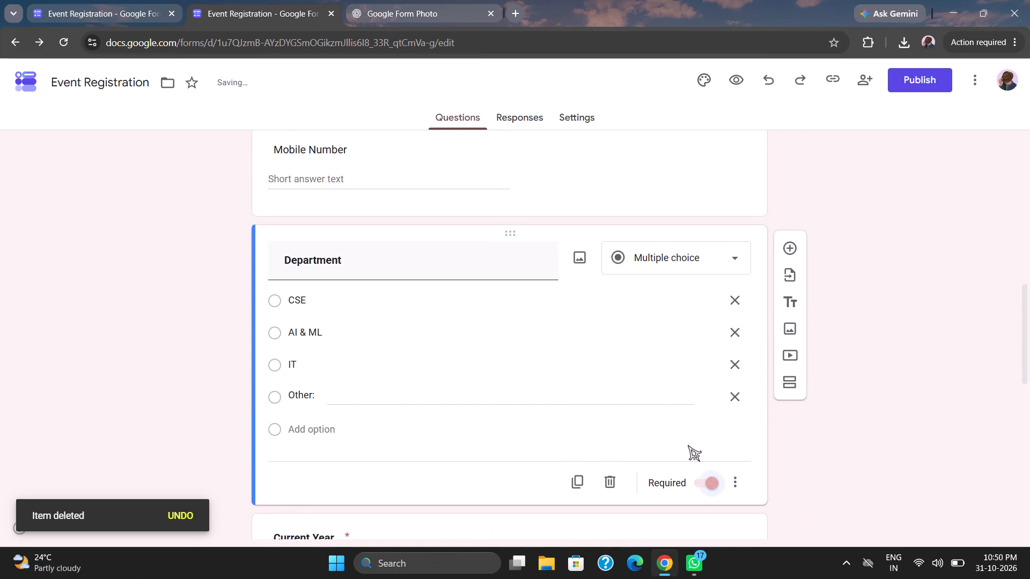
Make the short-answer question "Mobile Number" required.
scroll(601, 335, up, 2)
click(601, 335)
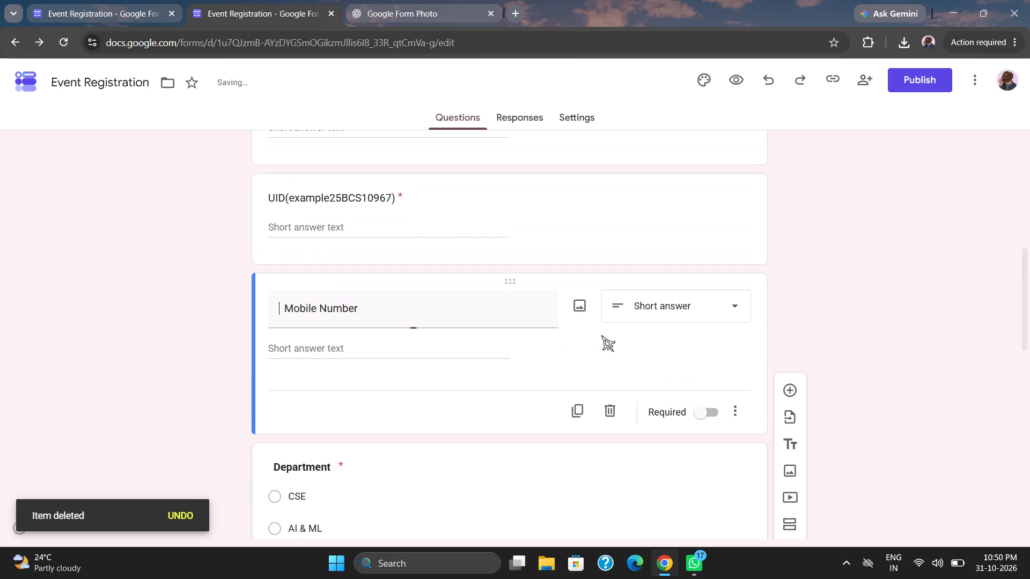
click(711, 442)
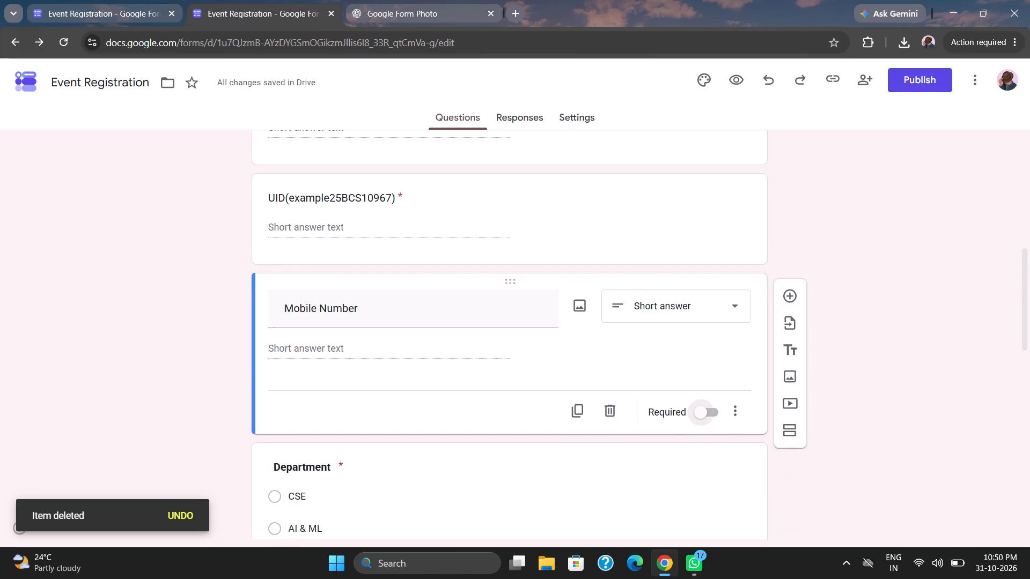
scroll(615, 283, up, 1)
click(713, 447)
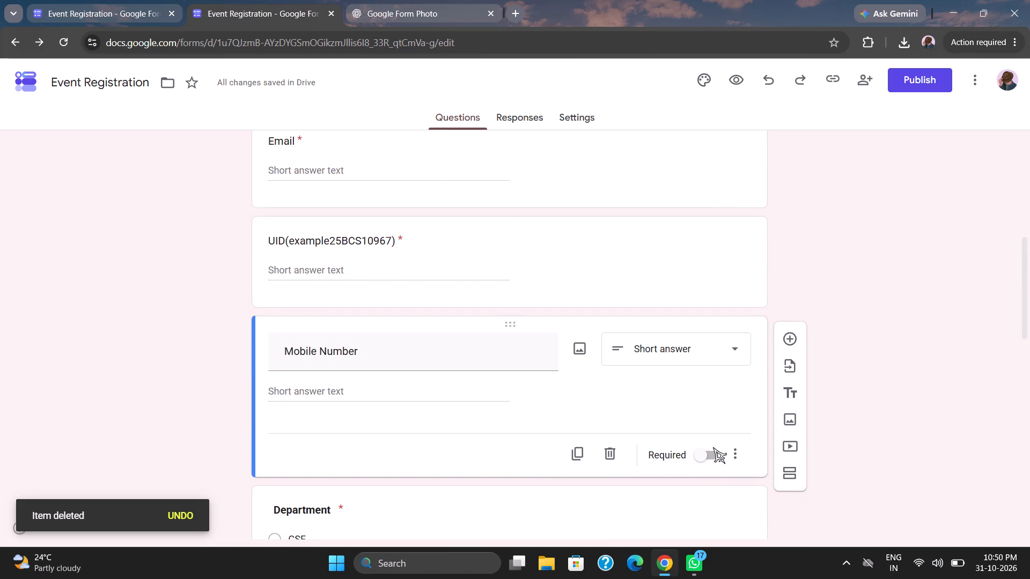
click(706, 456)
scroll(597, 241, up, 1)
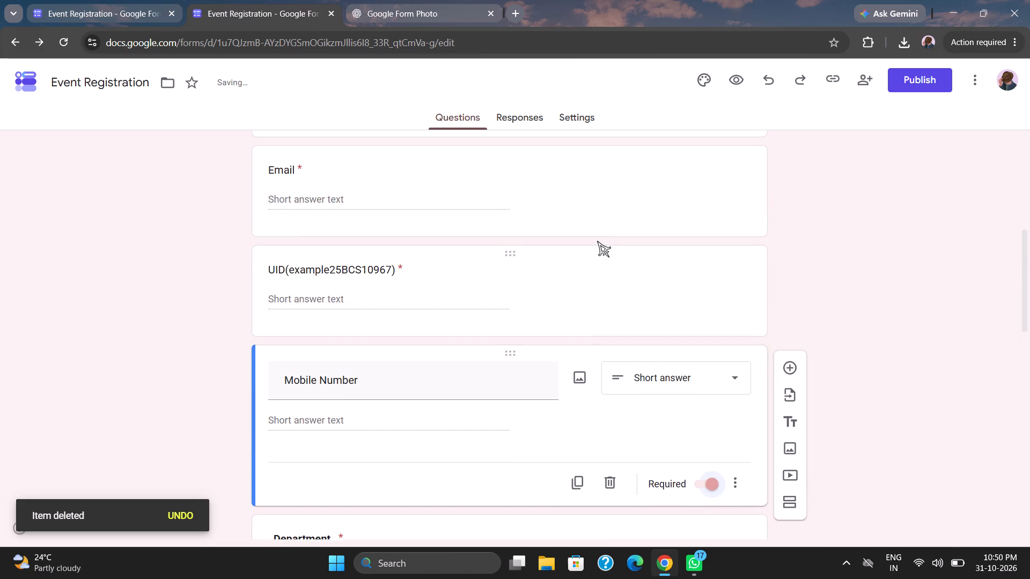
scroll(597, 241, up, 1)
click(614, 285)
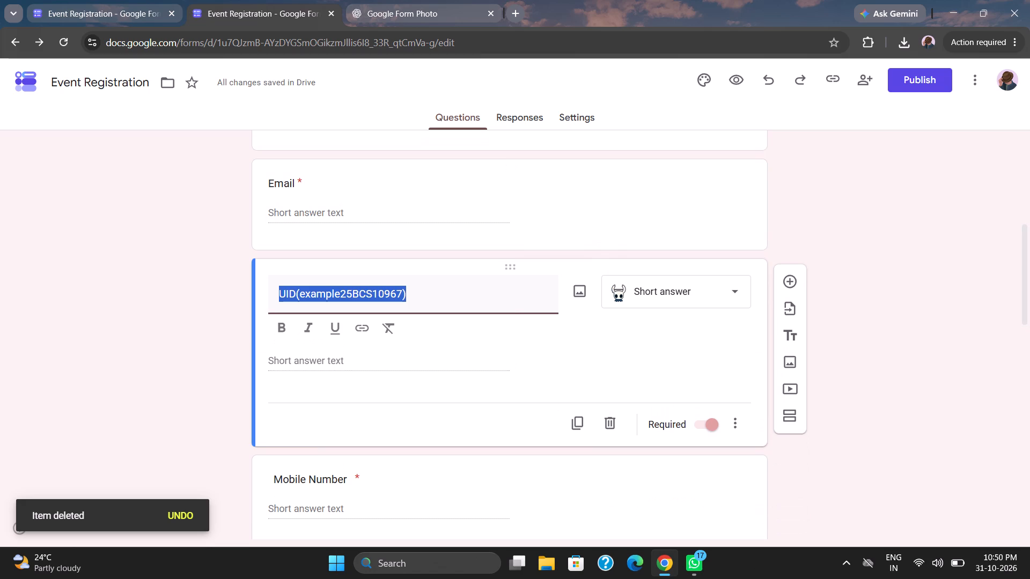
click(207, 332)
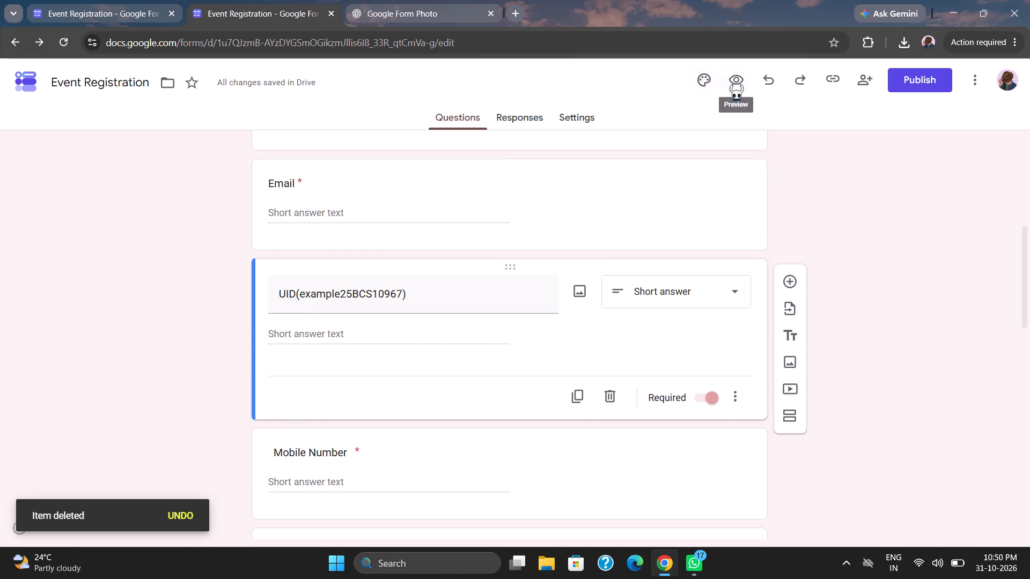
Preview the new form and review it from the header image through all questions down to the end.
click(732, 84)
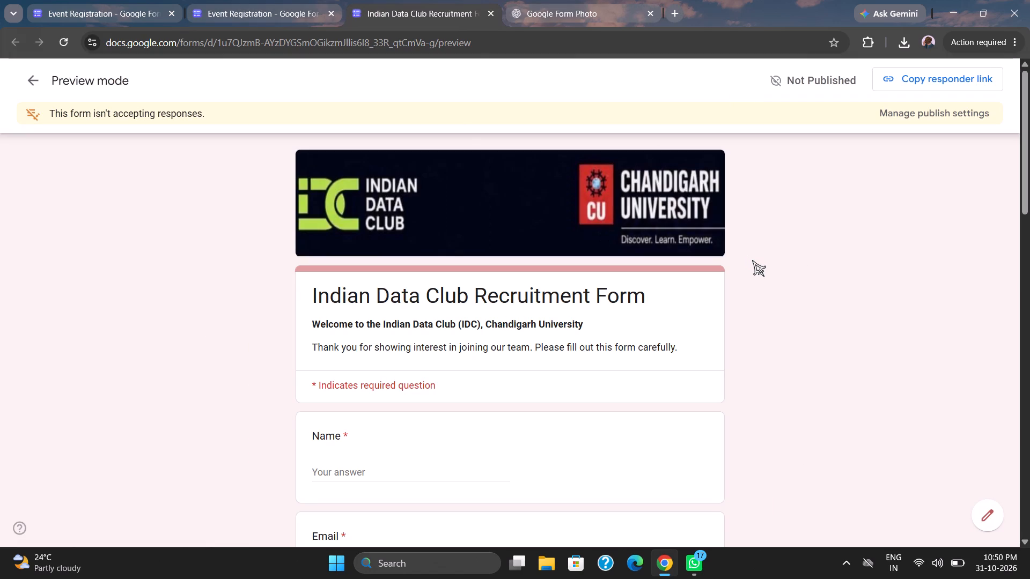
scroll(752, 260, down, 2)
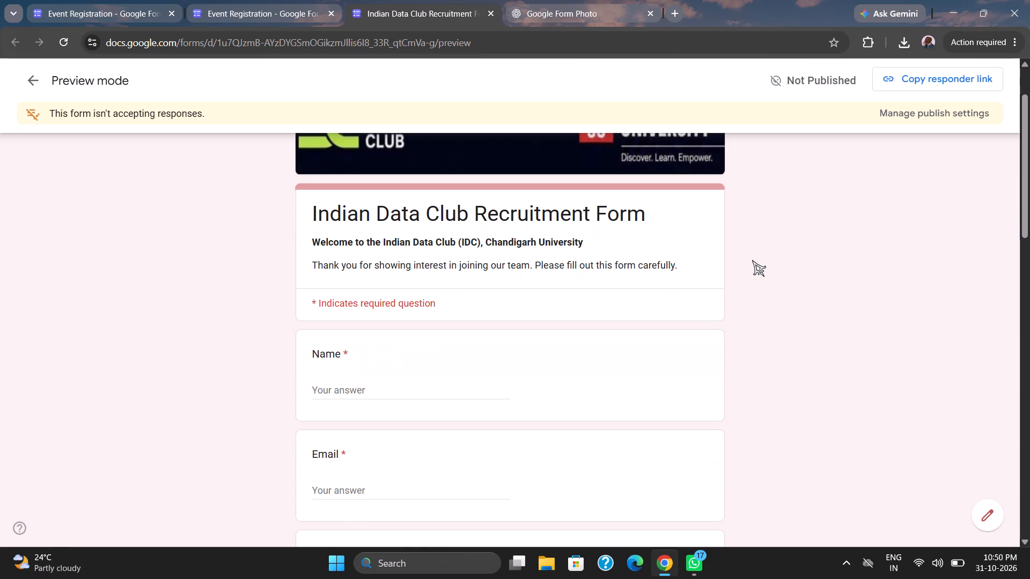
scroll(752, 260, down, 2)
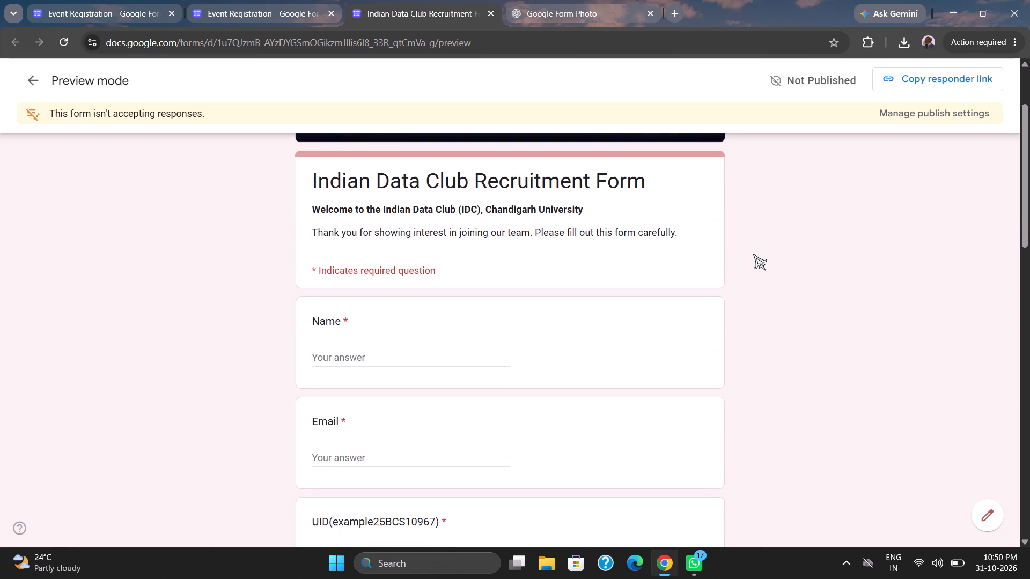
scroll(753, 254, down, 7)
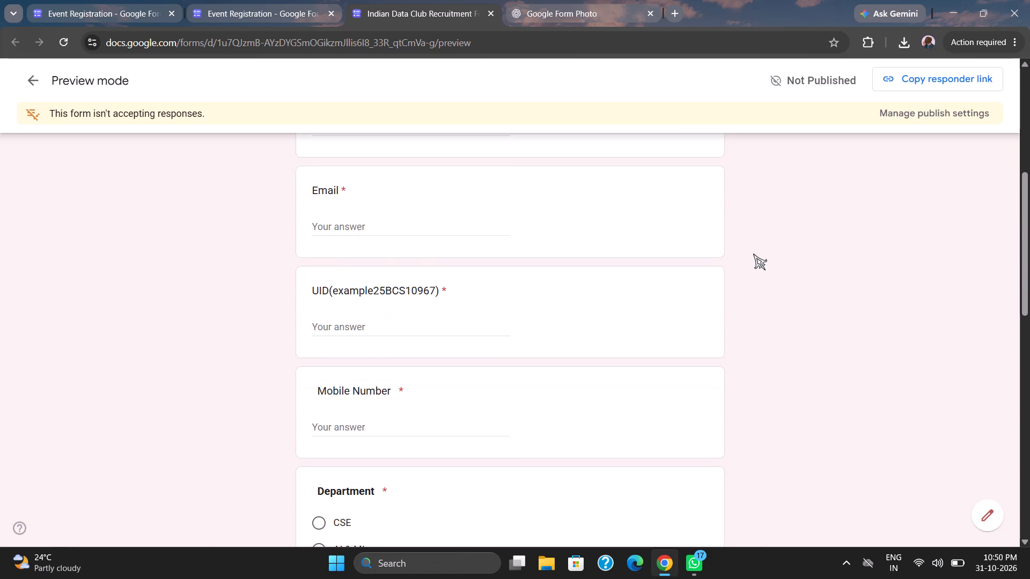
scroll(753, 254, down, 7)
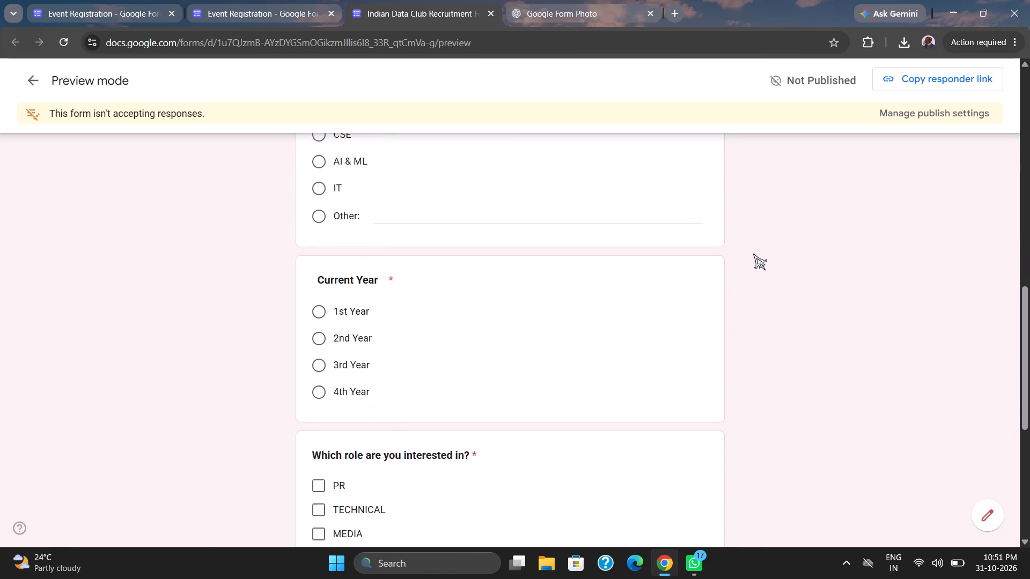
scroll(753, 254, down, 4)
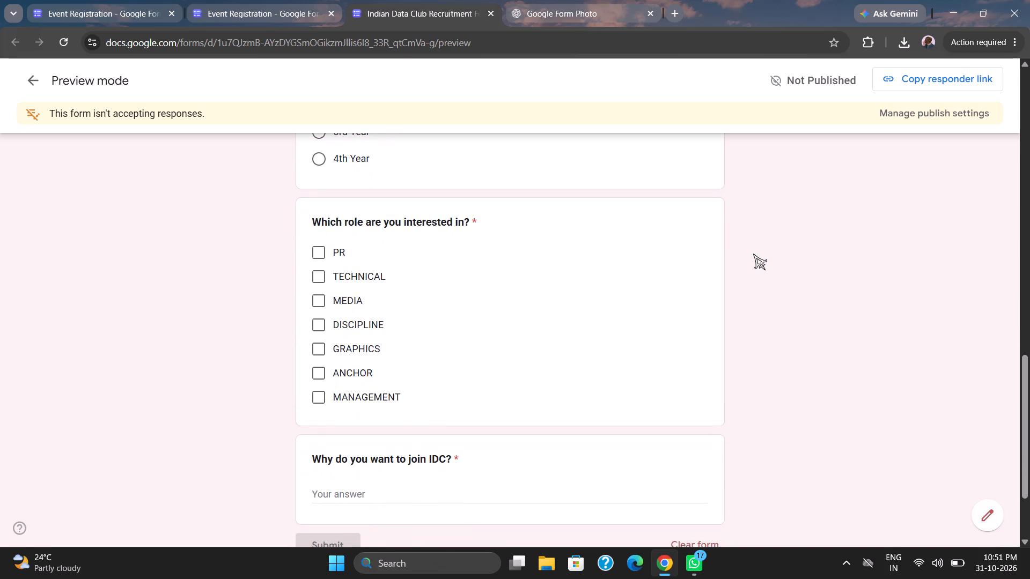
scroll(753, 254, down, 2)
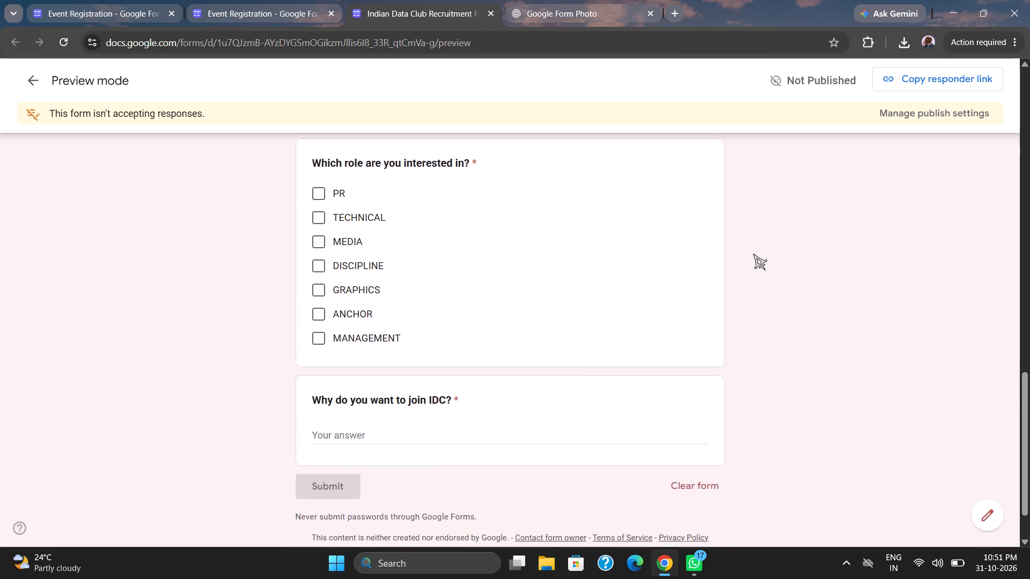
scroll(753, 254, down, 1)
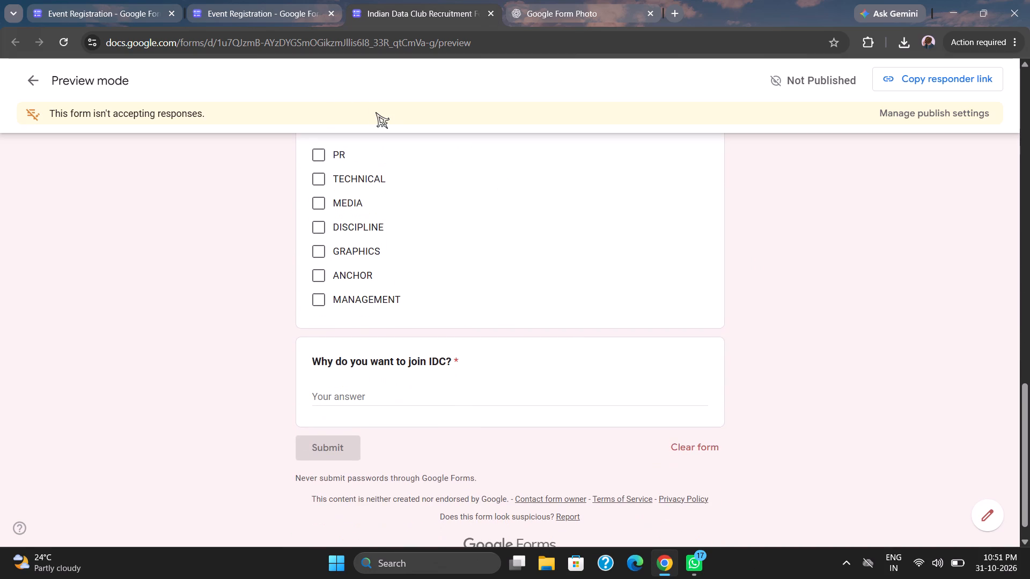
Check the original Event Registration form through to its last question and close that form.
click(148, 10)
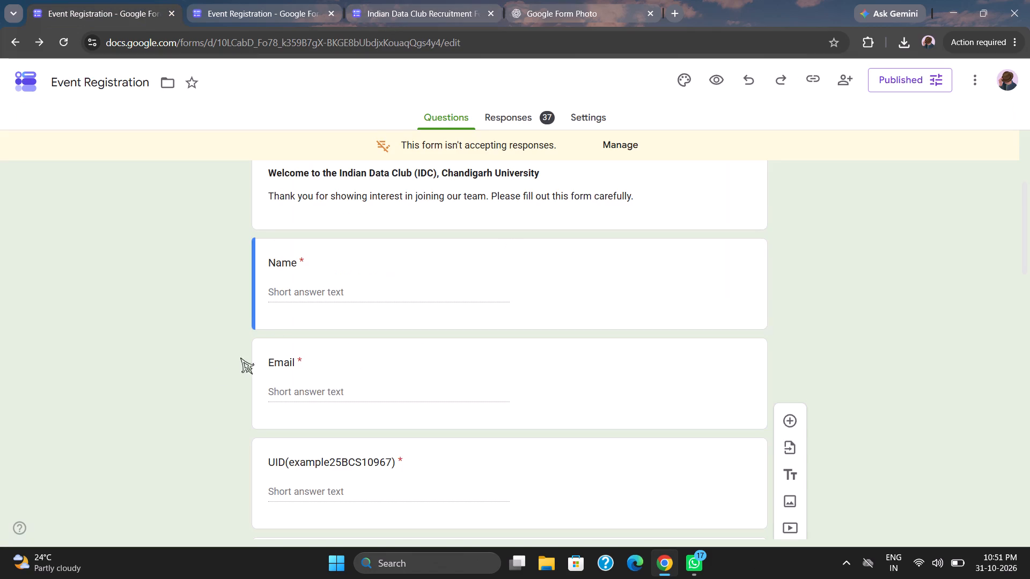
scroll(197, 366, down, 4)
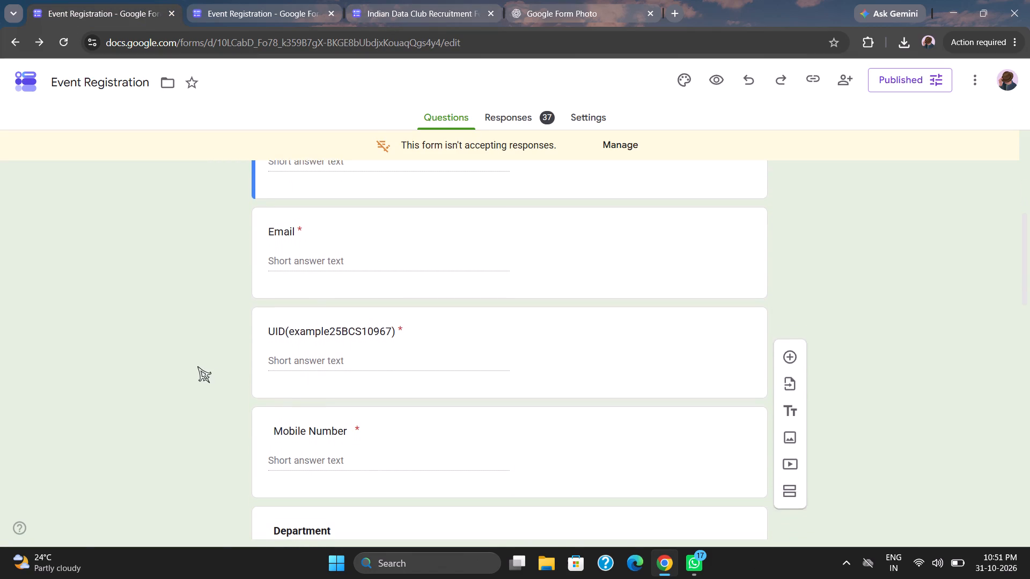
scroll(197, 366, down, 4)
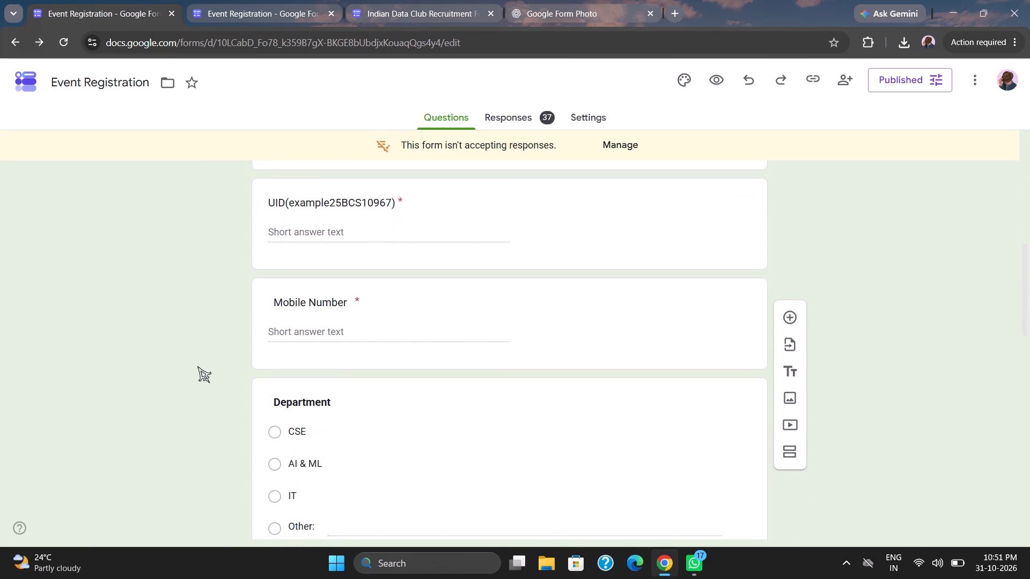
scroll(197, 366, down, 9)
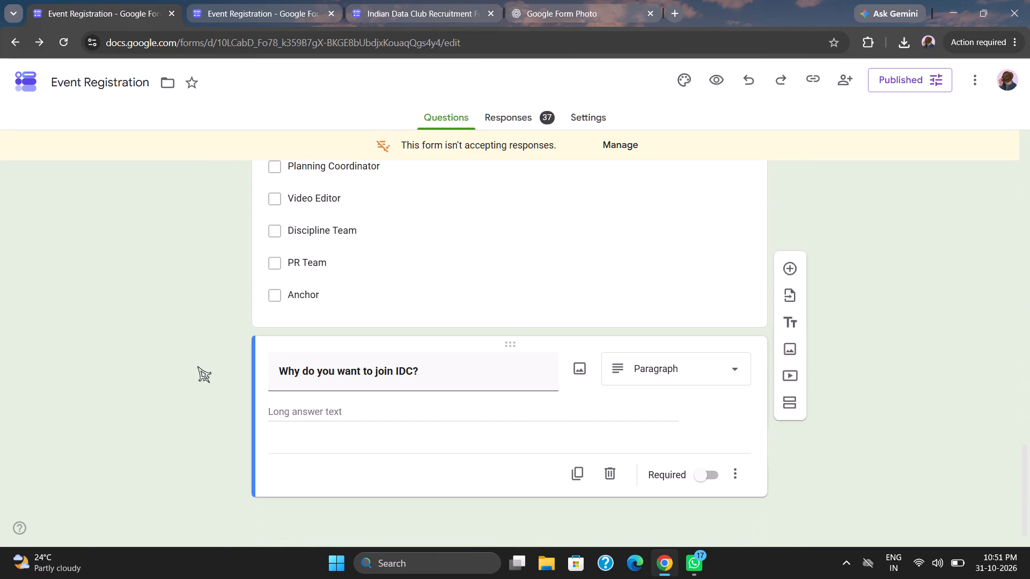
click(167, 14)
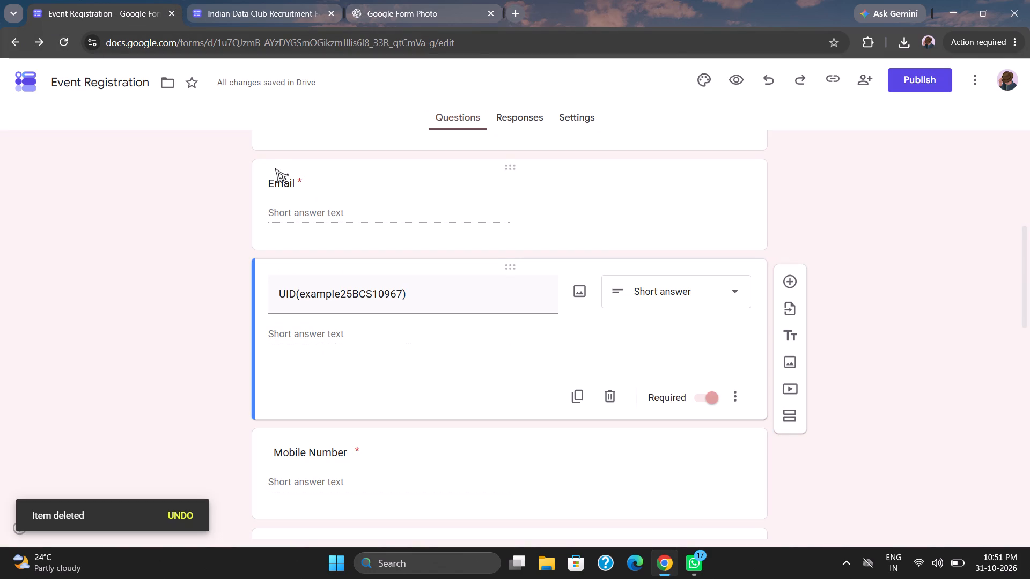
Return to the Indian Data Club Recruitment Form preview and close the Google Form Photo page.
scroll(158, 269, up, 9)
click(261, 15)
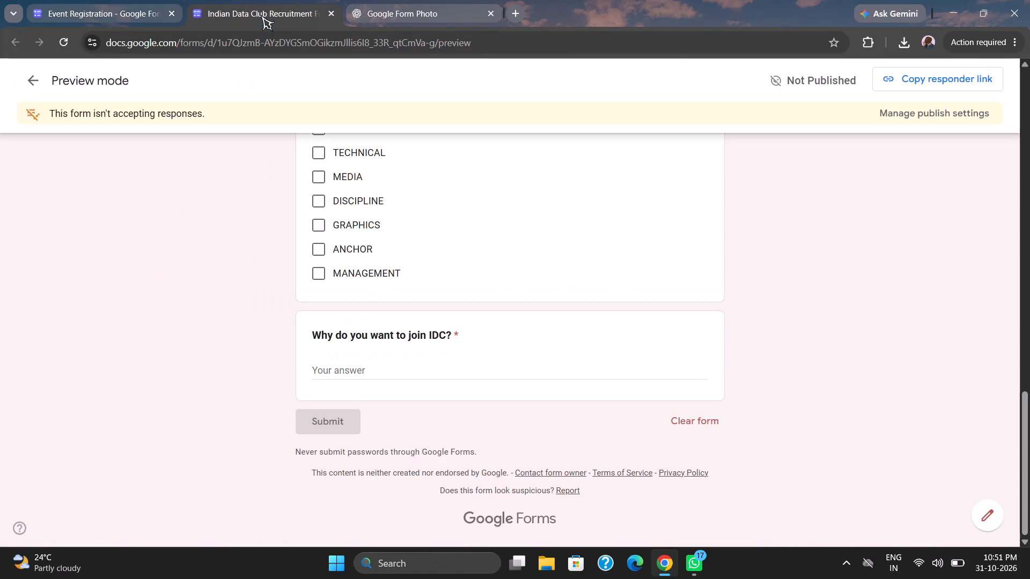
click(491, 12)
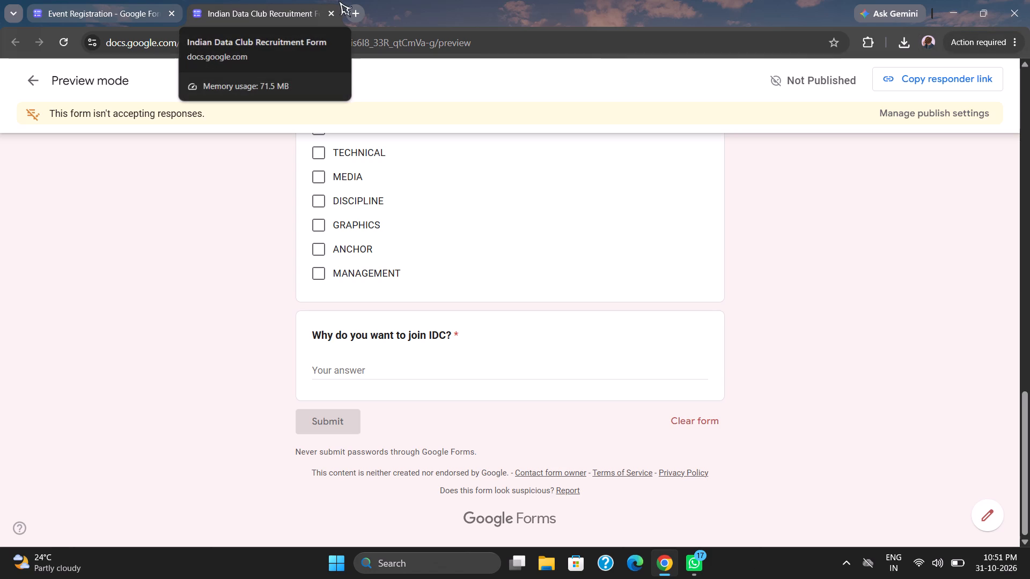
Bring up the list of Google apps from a new browser page.
click(359, 9)
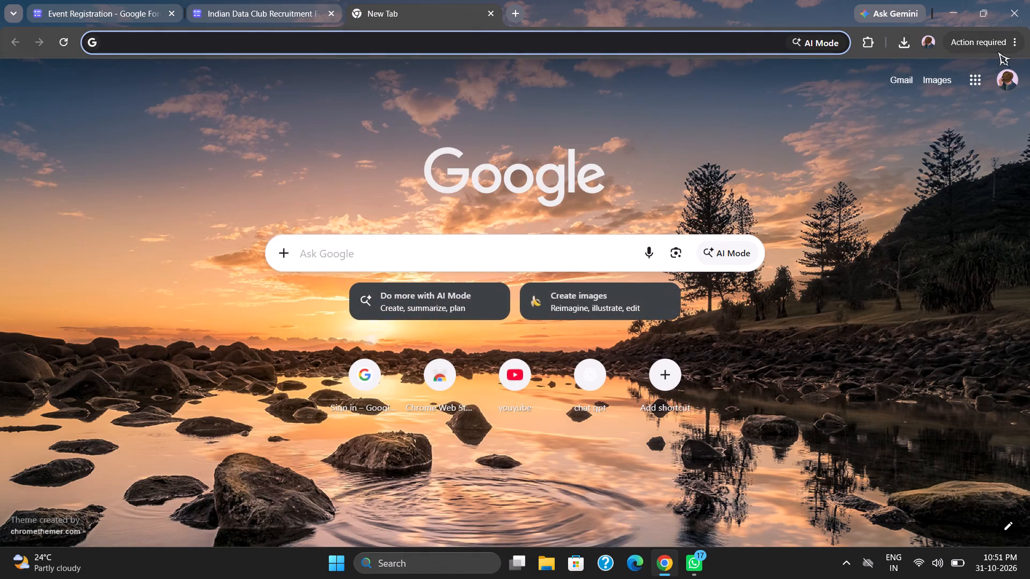
click(979, 81)
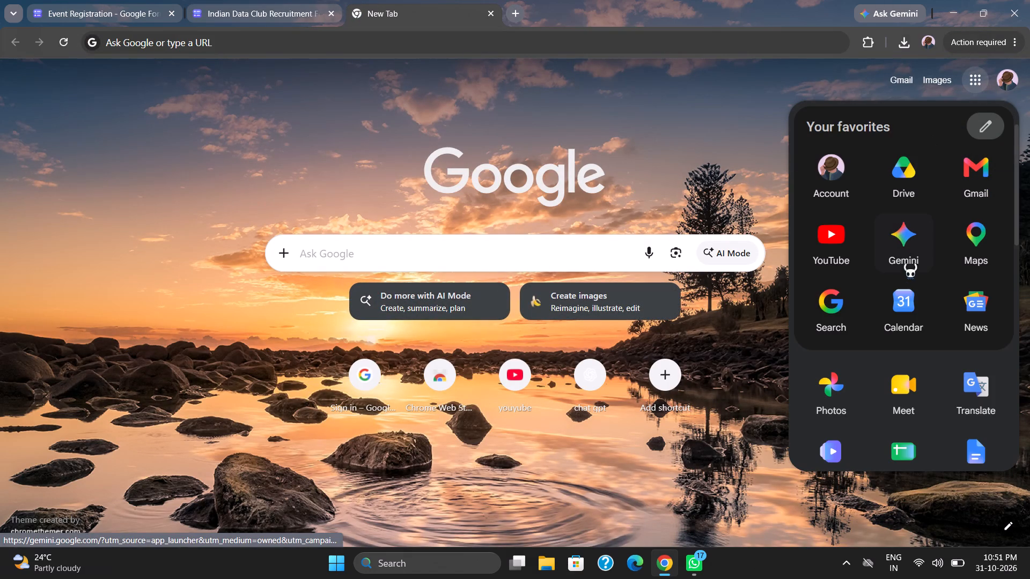
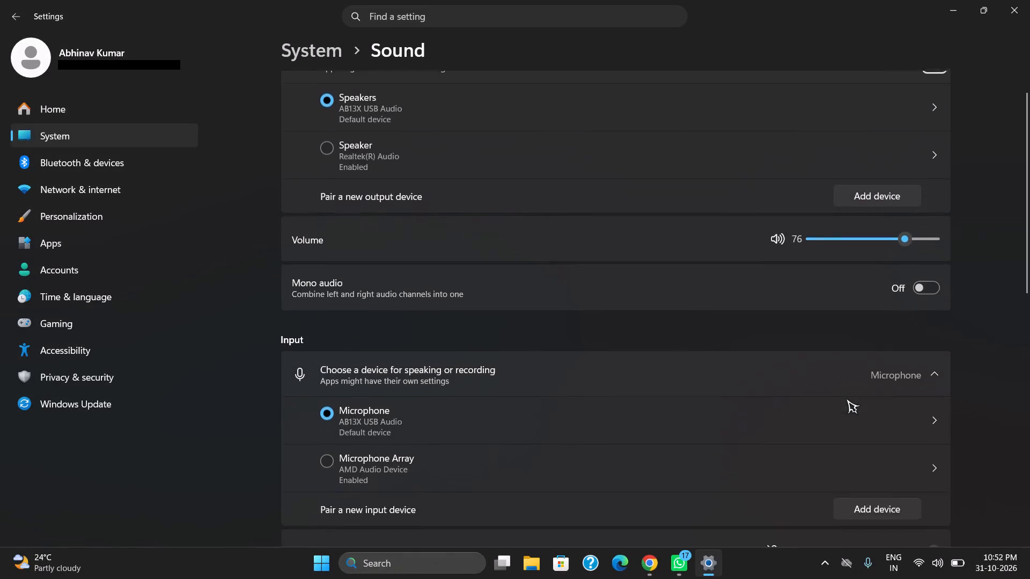
Check the microphone's input volume in the Windows sound settings.
scroll(846, 398, down, 1)
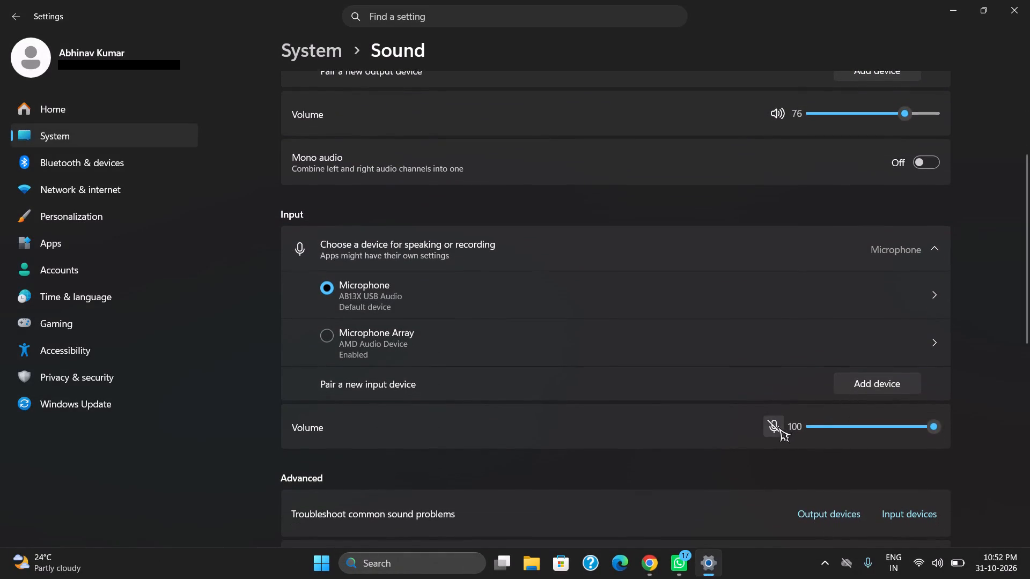
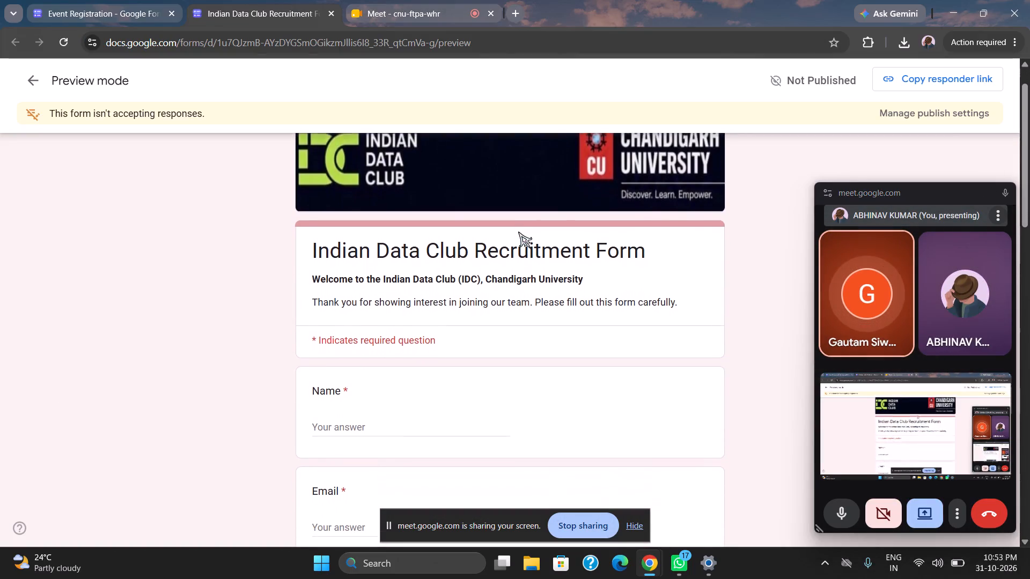
Review the Indian Data Club Recruitment Form preview from its header through every question to the end of the form.
scroll(518, 232, down, 2)
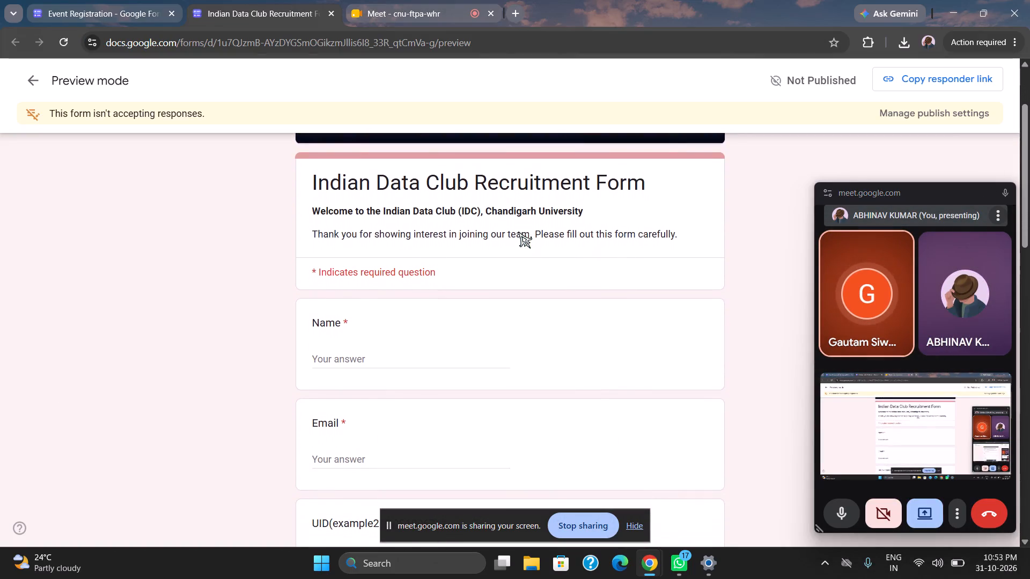
scroll(518, 232, down, 1)
scroll(518, 232, up, 2)
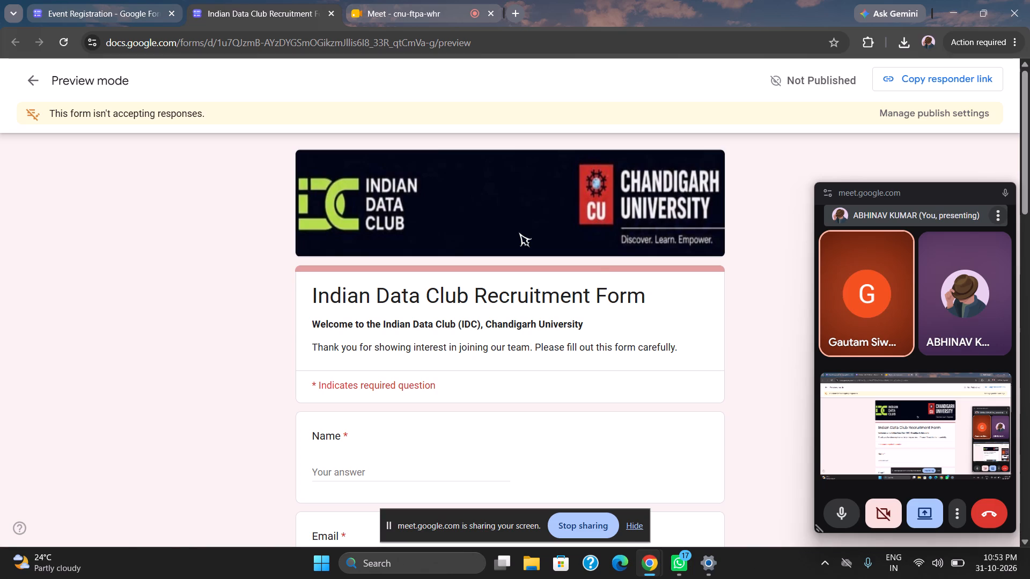
scroll(704, 308, down, 6)
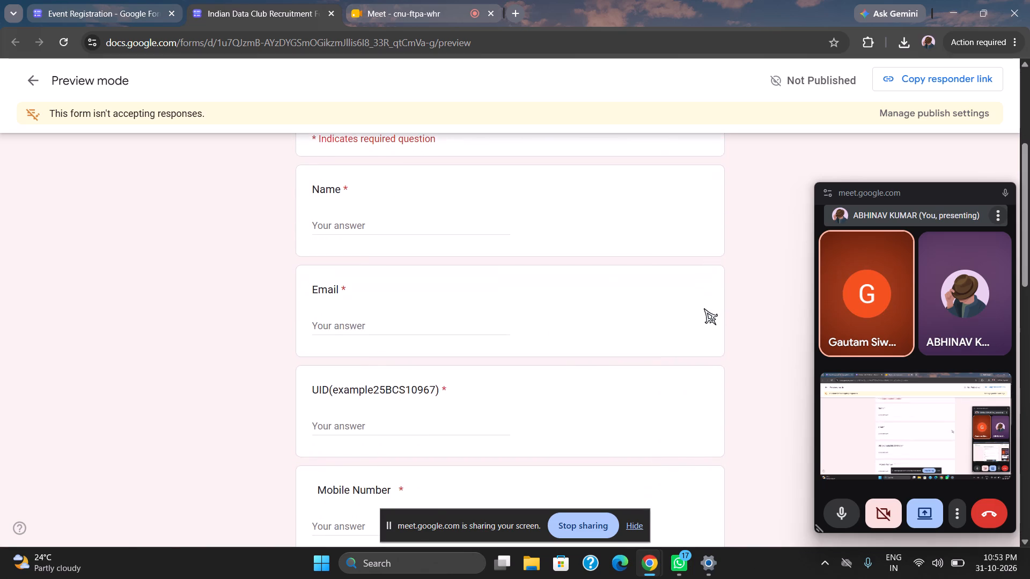
scroll(704, 308, down, 4)
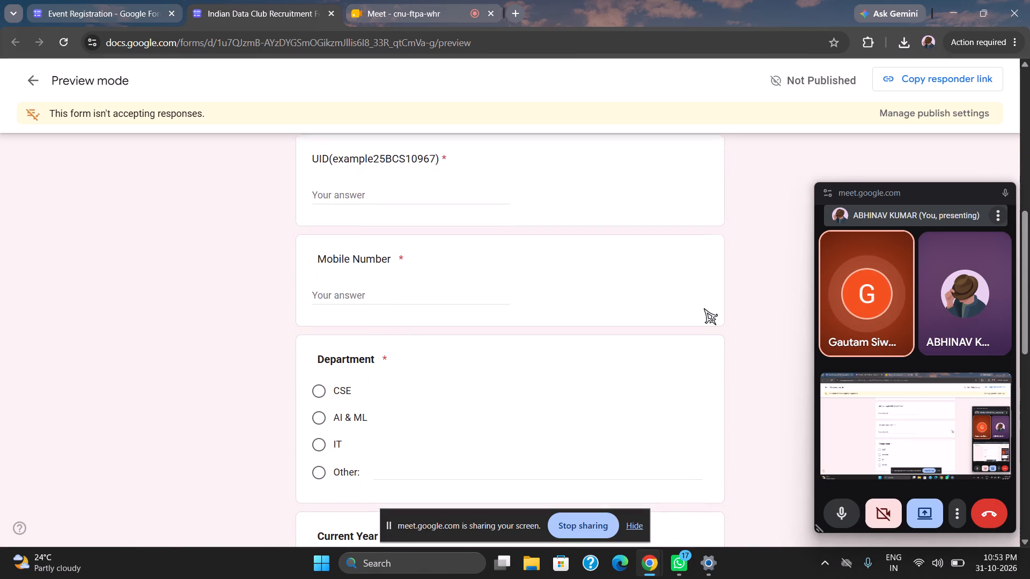
scroll(704, 308, down, 9)
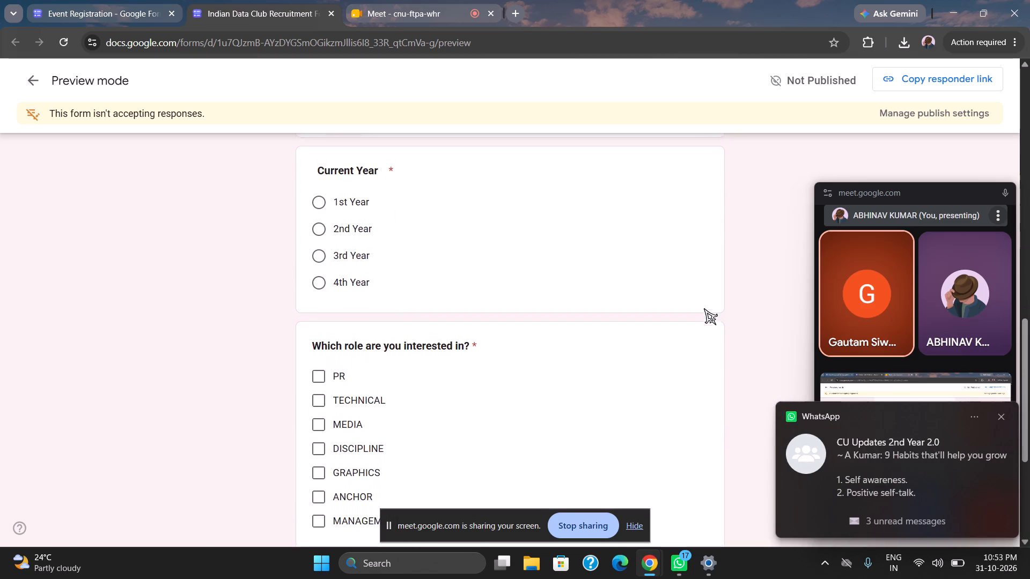
scroll(704, 308, down, 2)
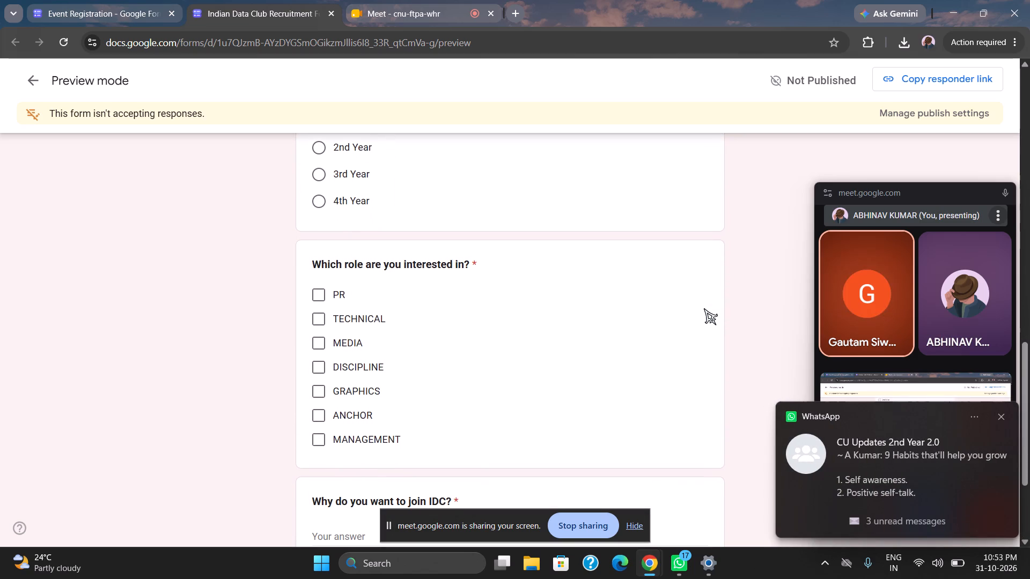
scroll(704, 308, down, 1)
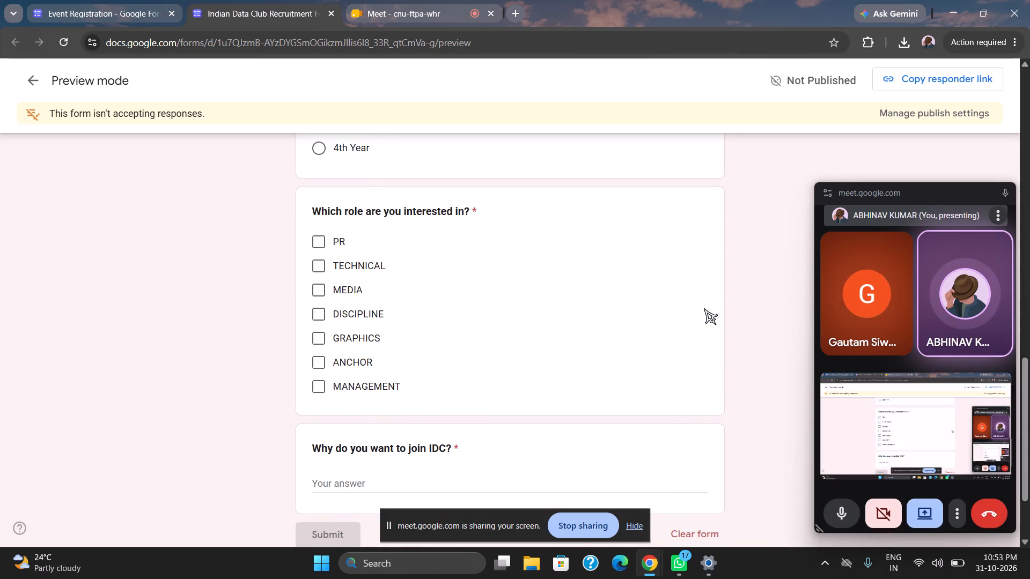
scroll(704, 308, down, 1)
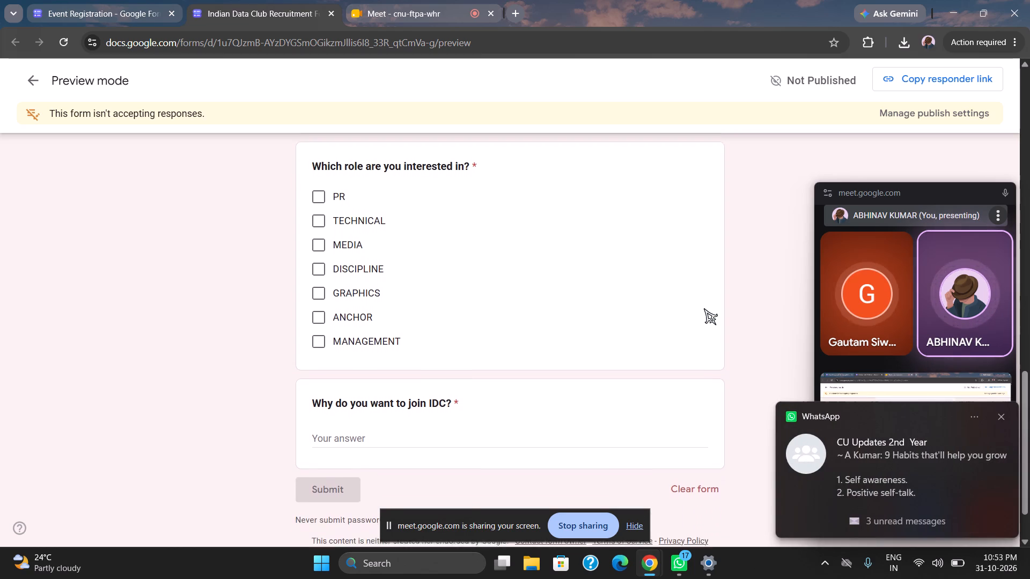
scroll(704, 308, down, 3)
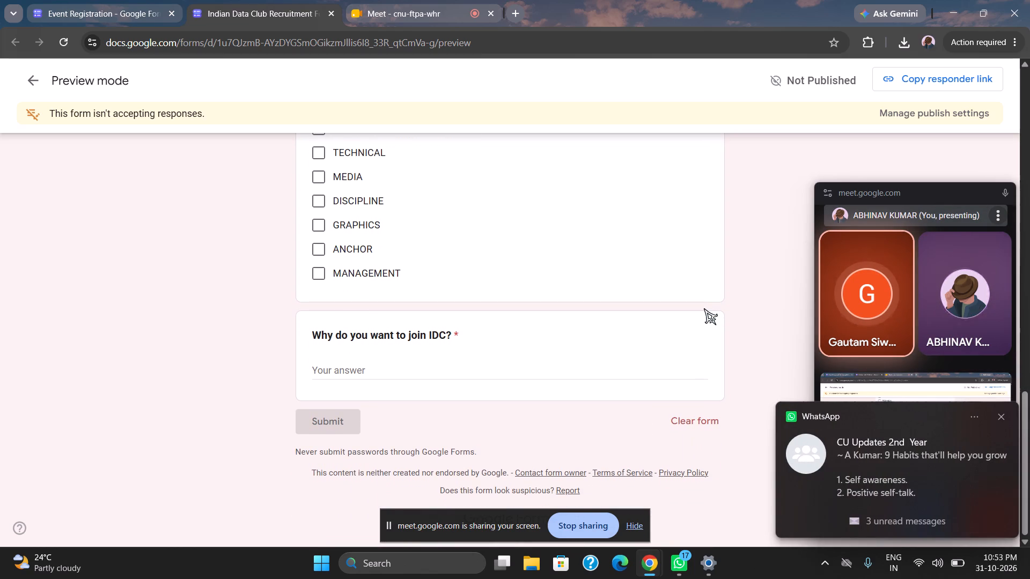
Return from the top of the form preview to the Event Registration form editor.
scroll(704, 308, up, 16)
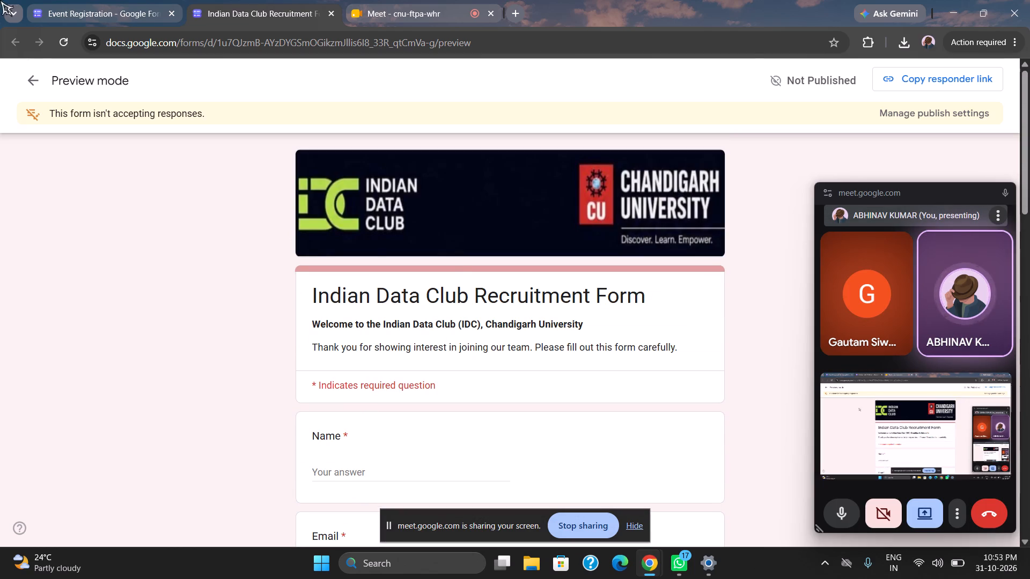
click(144, 0)
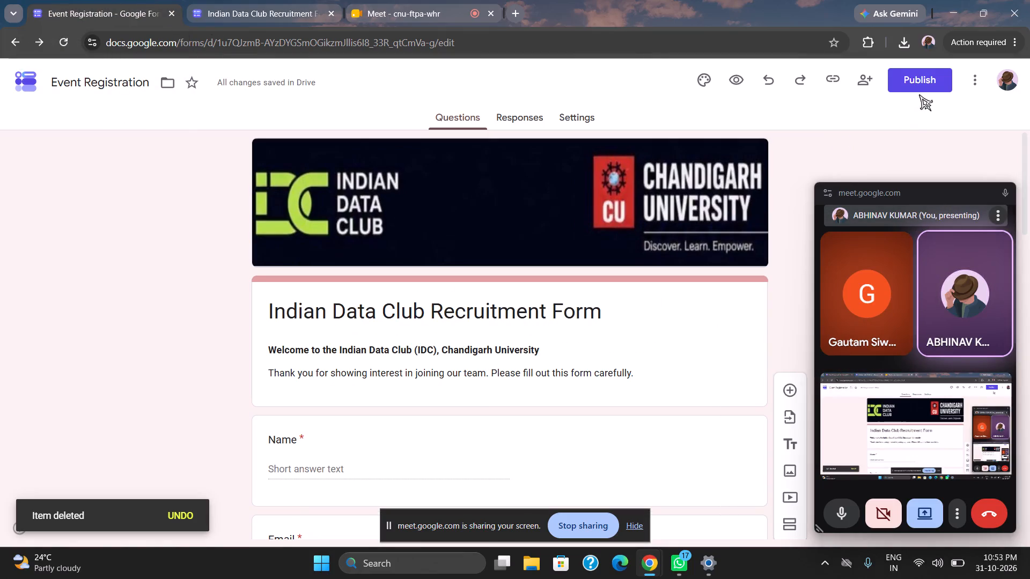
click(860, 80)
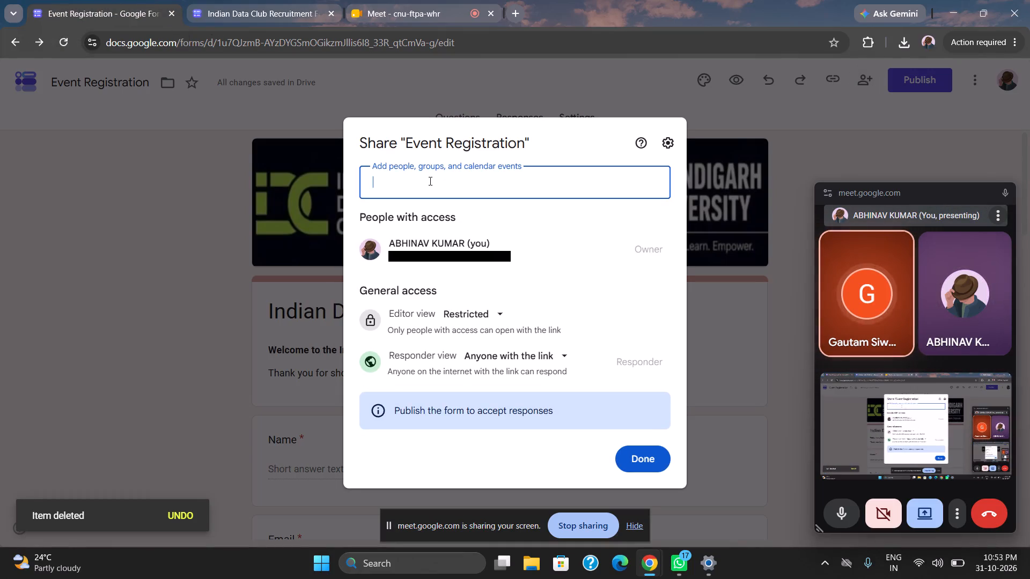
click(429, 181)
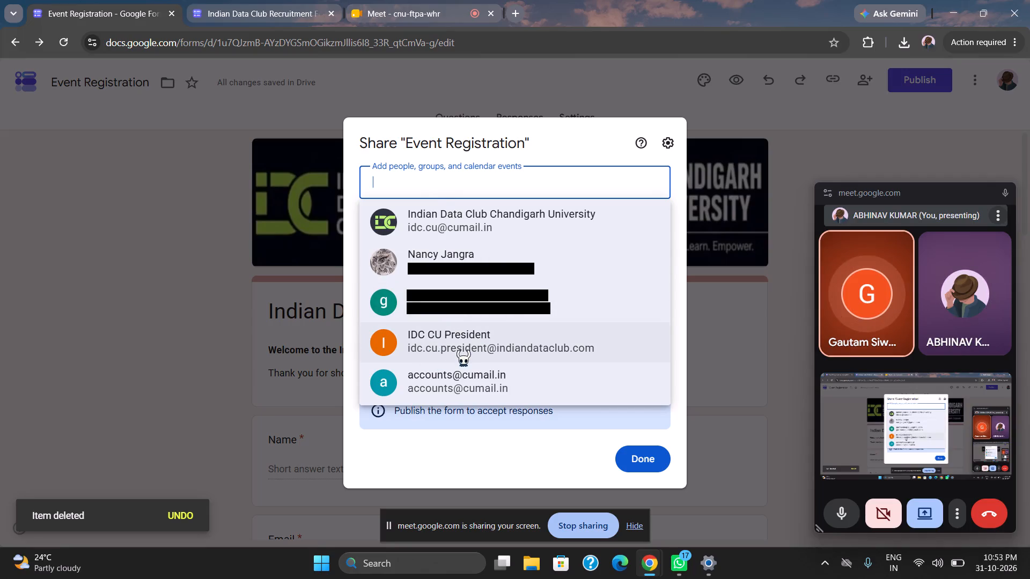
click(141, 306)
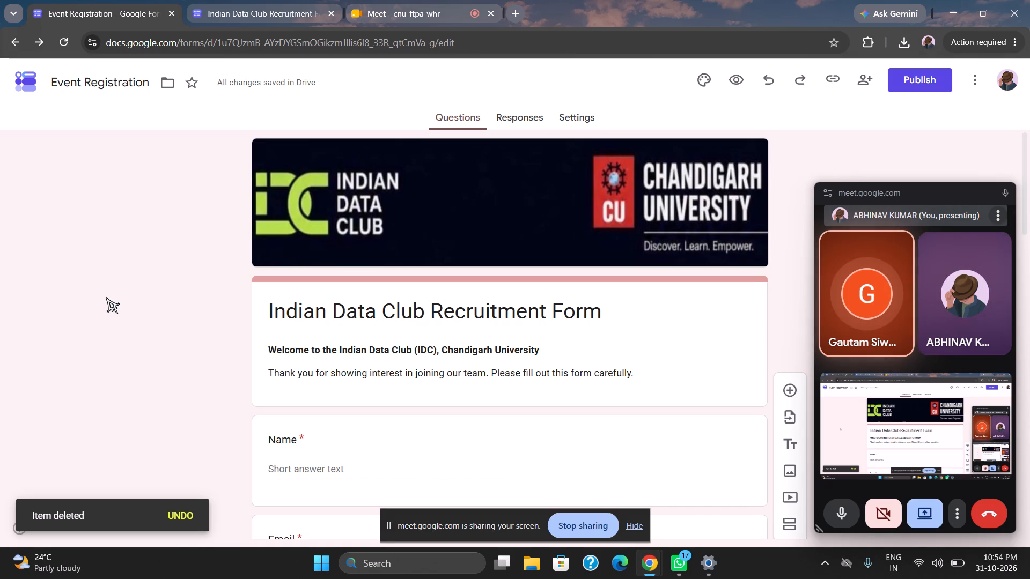
Share the form with the suggested Indian Data Club Chandigarh University account.
click(868, 79)
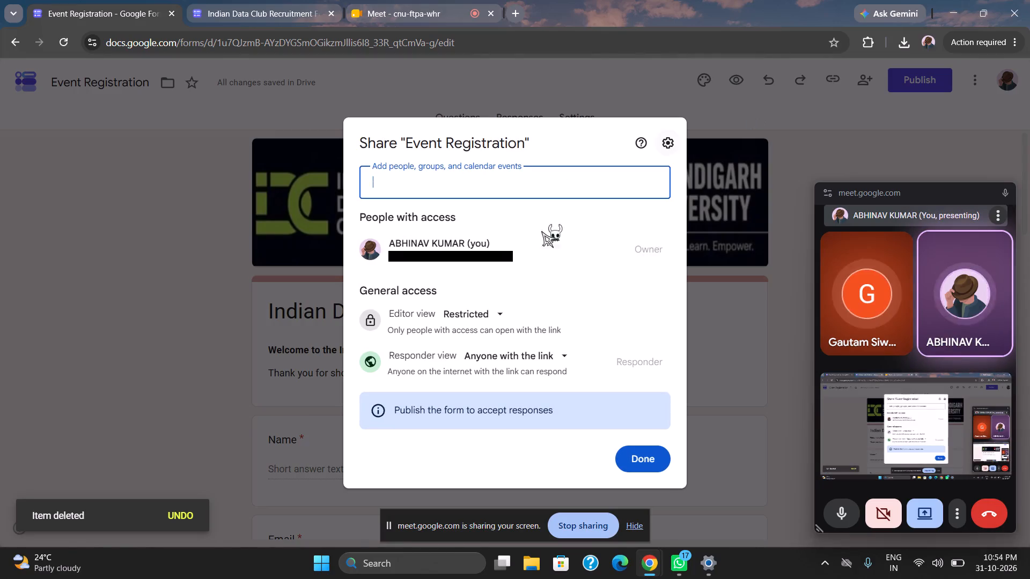
click(413, 195)
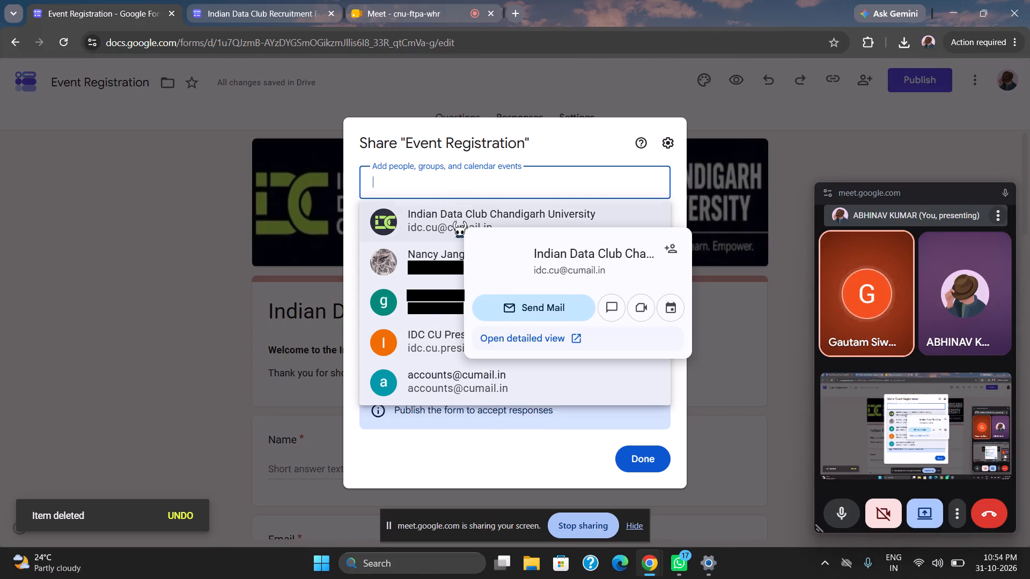
click(423, 223)
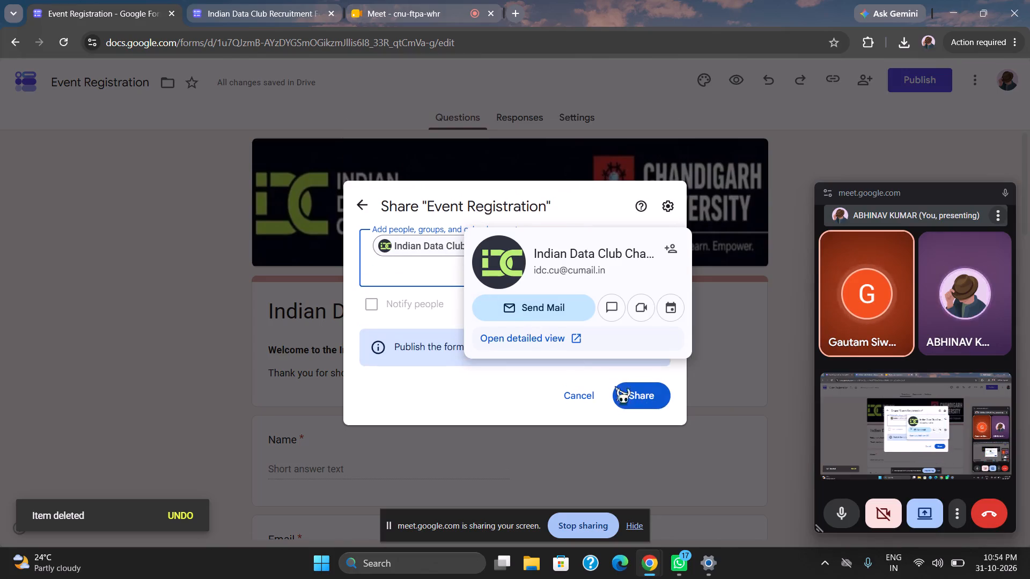
click(646, 402)
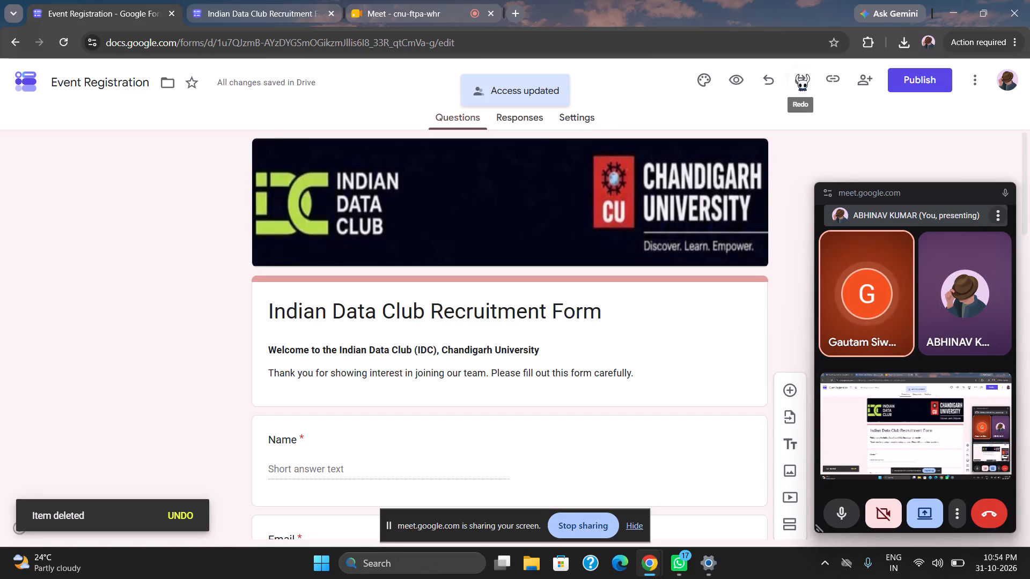
Change the Indian Data Club account's access role to Editor and save the sharing change.
click(858, 81)
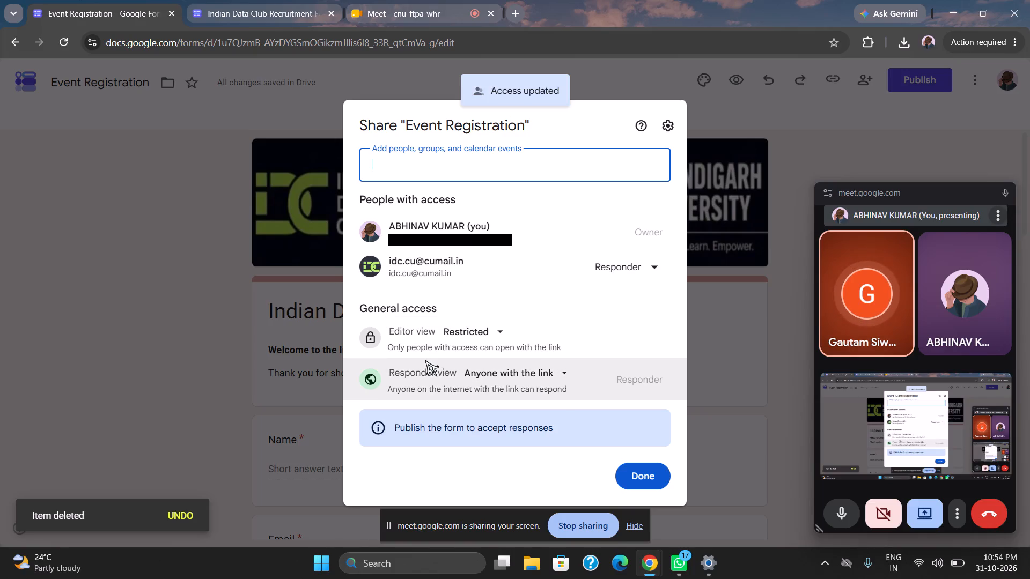
click(639, 263)
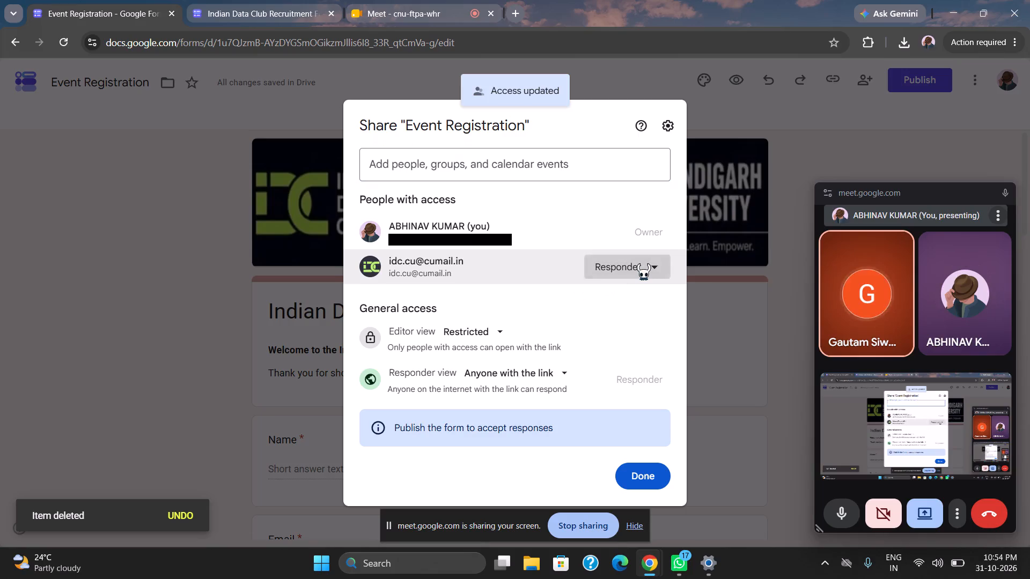
click(596, 342)
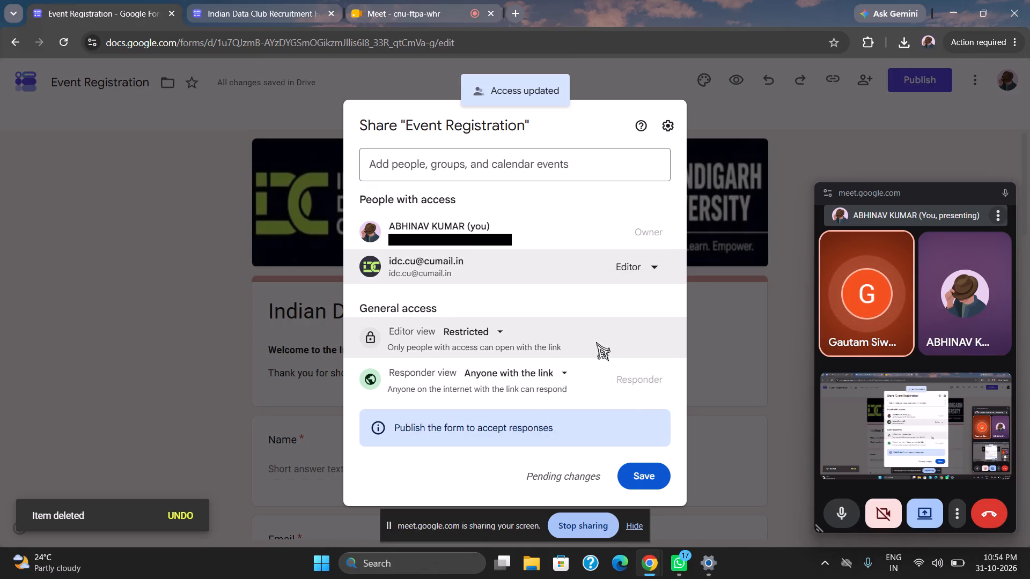
click(652, 477)
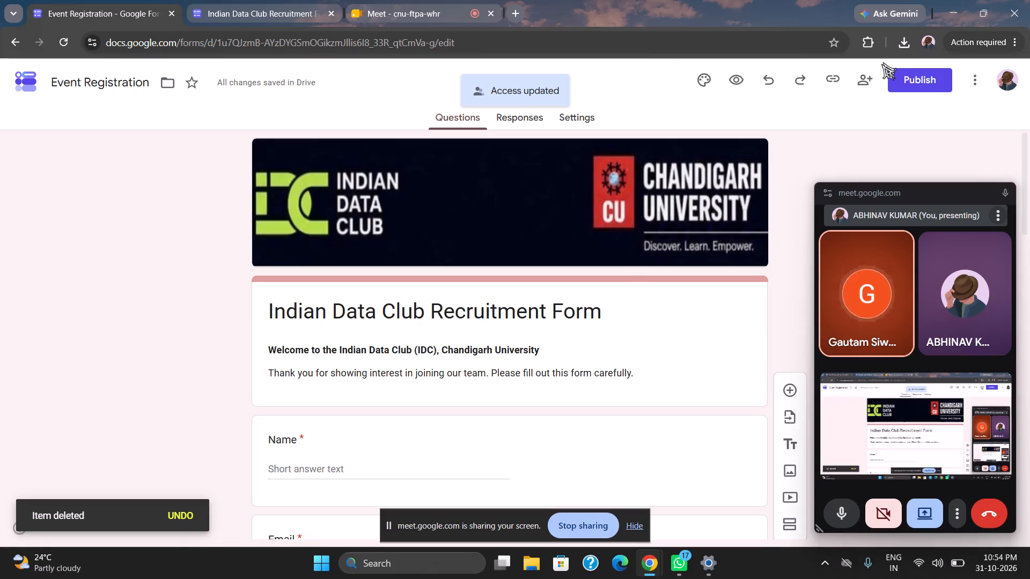
Review the form's sharing settings and the responder view access options.
click(864, 76)
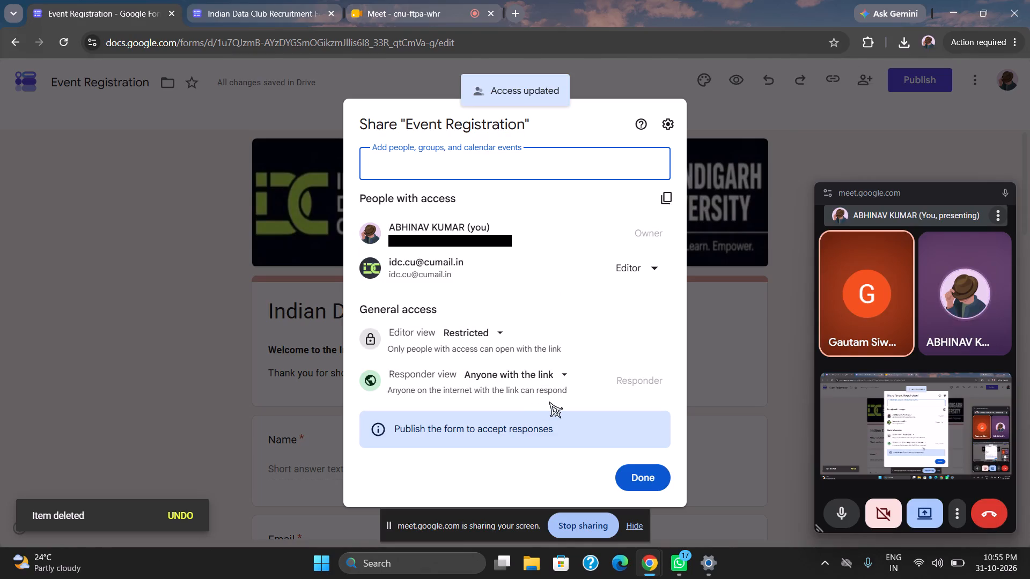
click(512, 376)
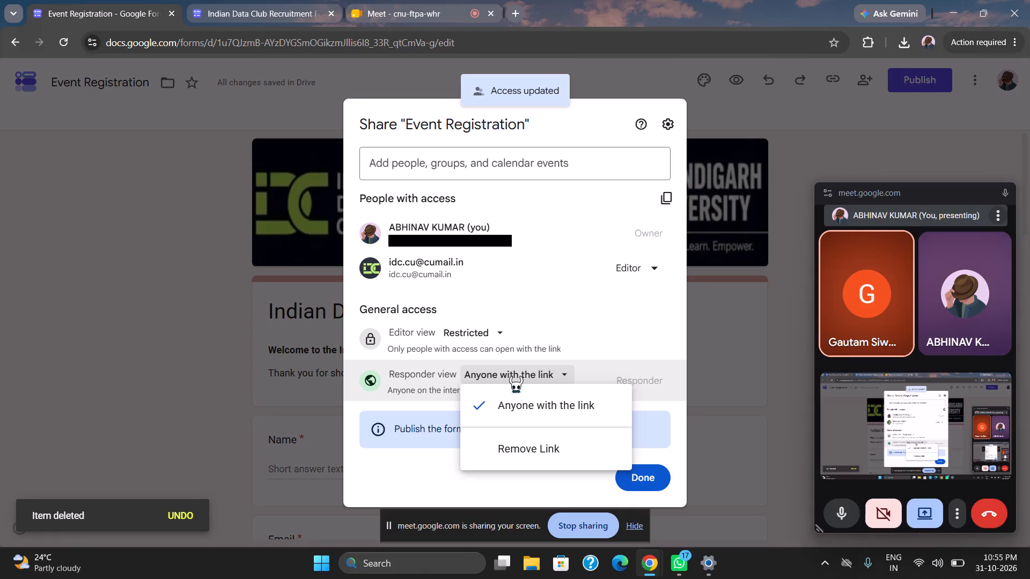
click(512, 376)
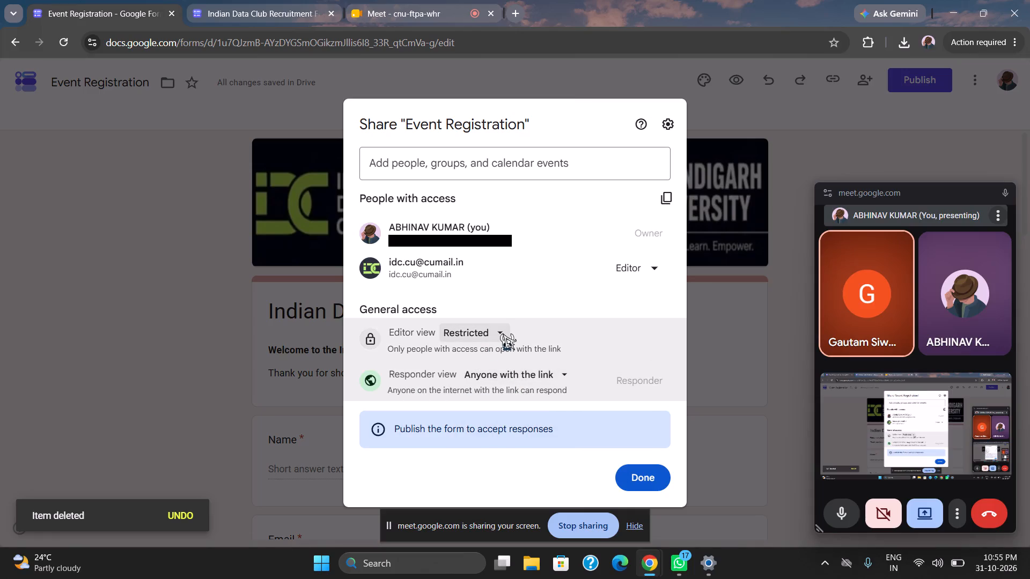
click(645, 476)
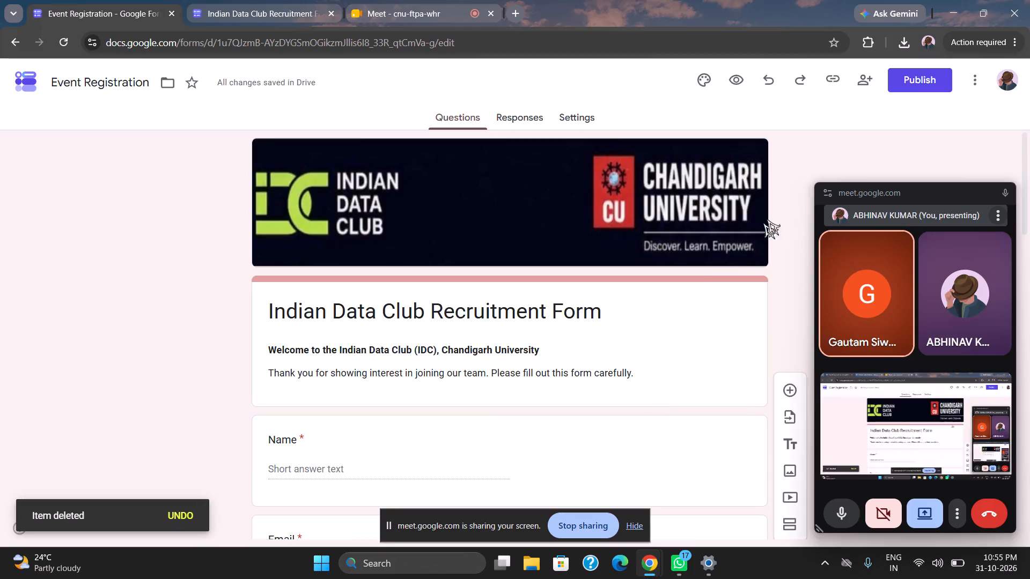
Publish the form for anyone with the link and copy its full responder link.
click(931, 81)
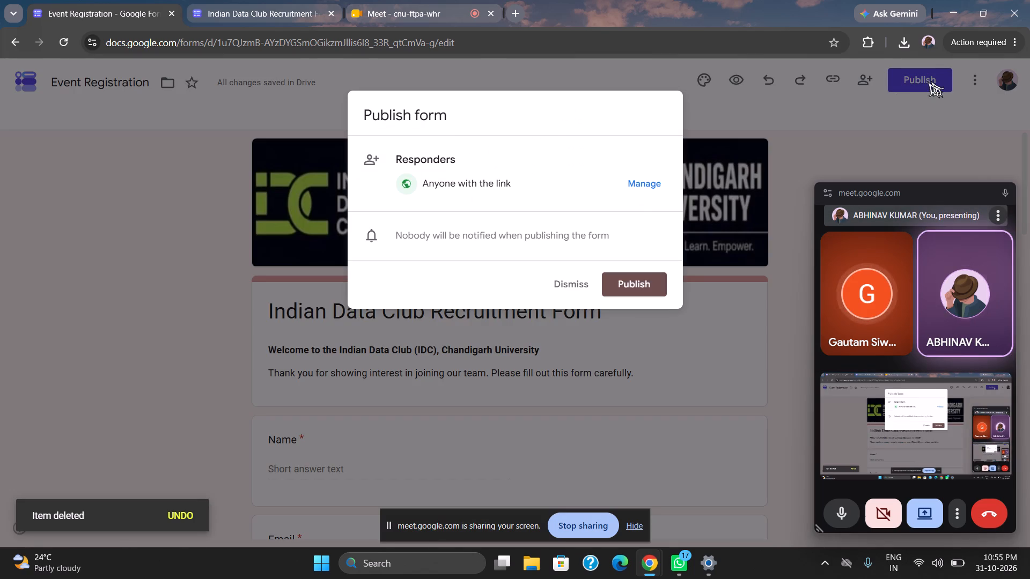
click(631, 277)
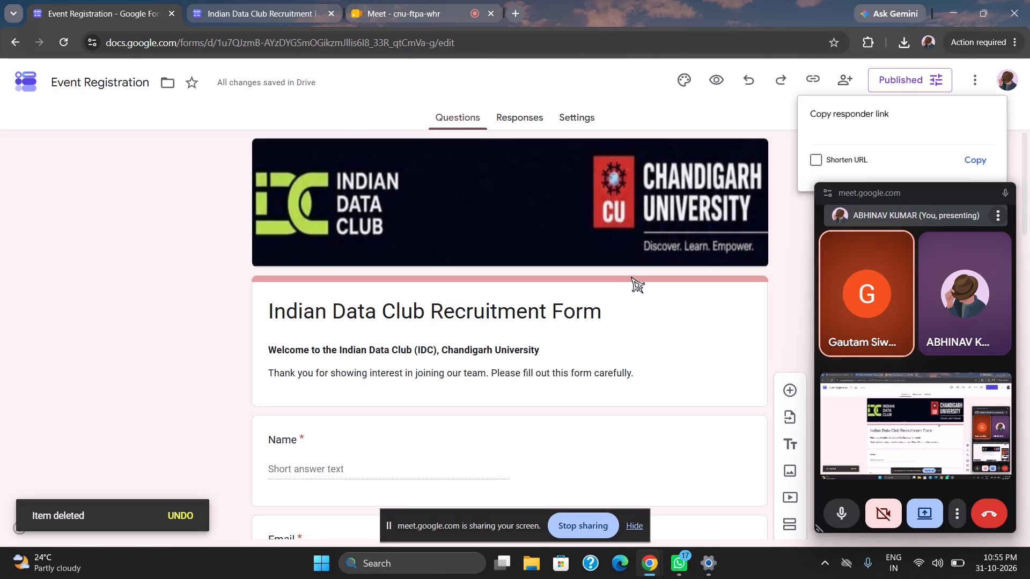
click(984, 166)
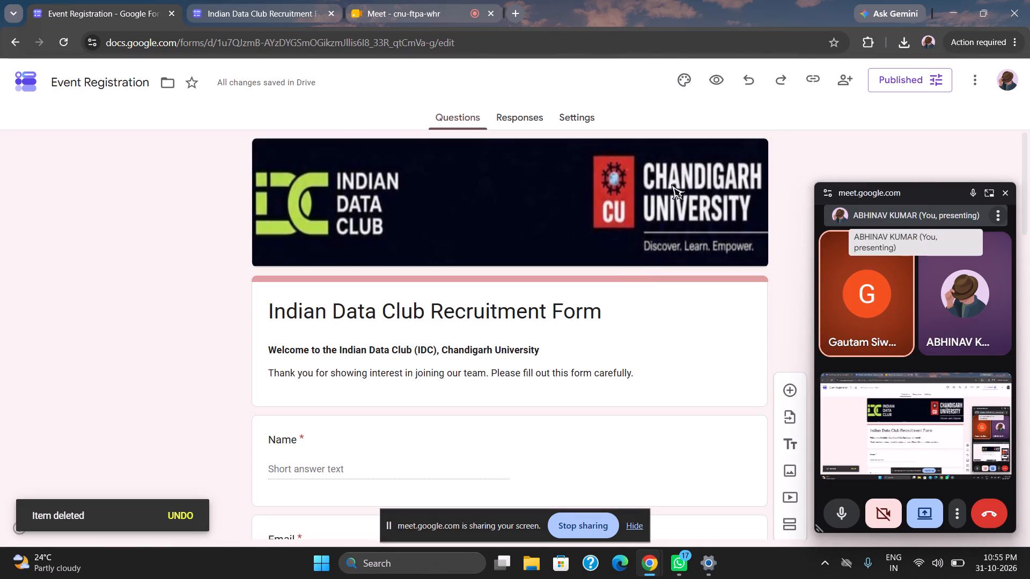
Search the web for "url to qr code" in a new tab and open the ME-QR link generator.
click(517, 9)
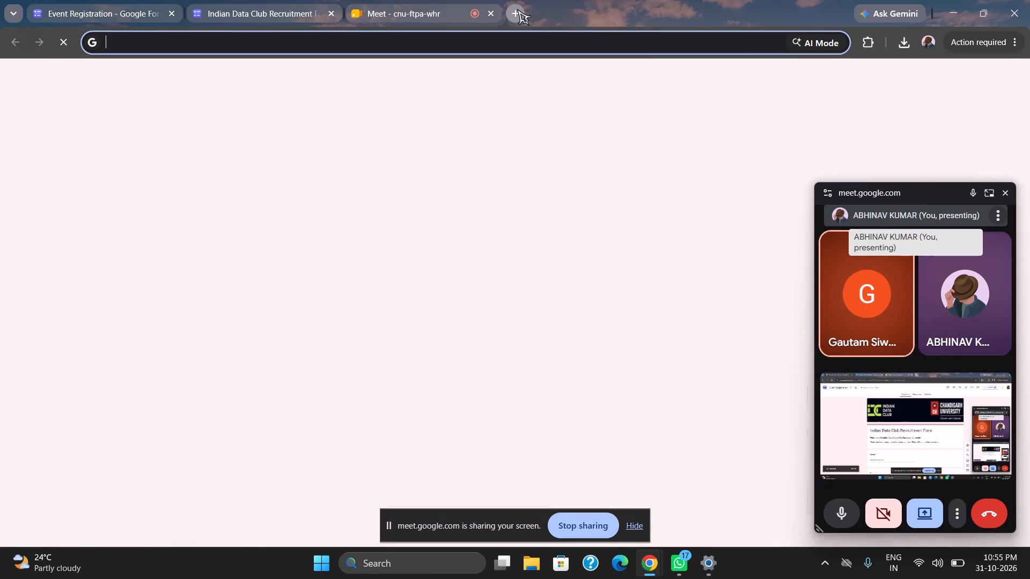
text(url to)
key(space)
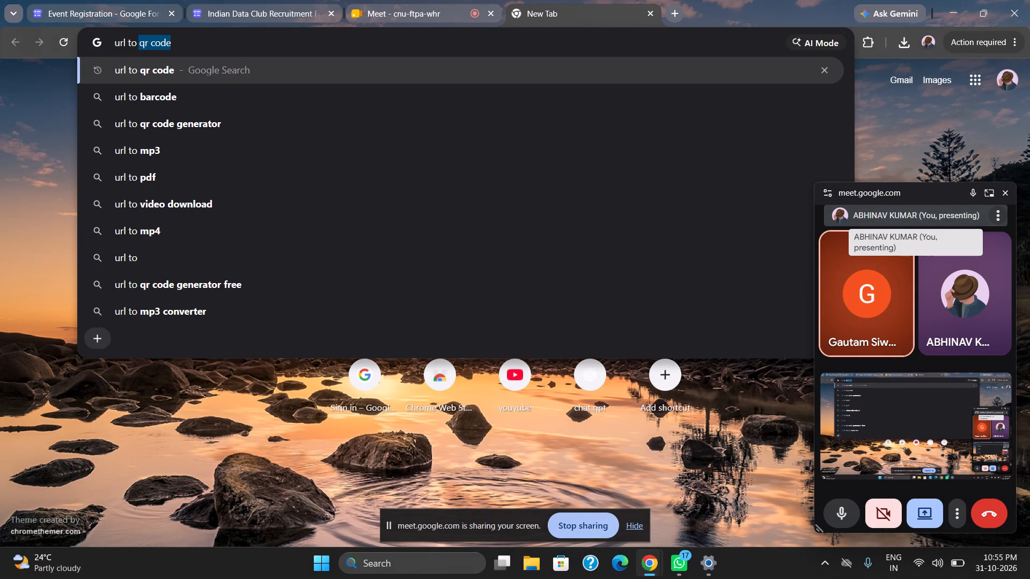
text(qr)
key(Return)
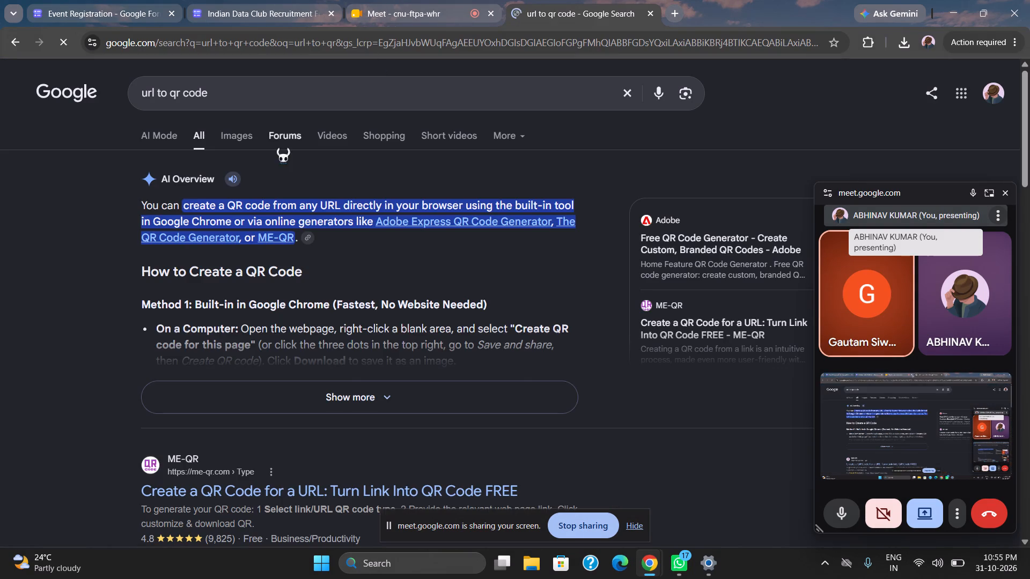
click(201, 507)
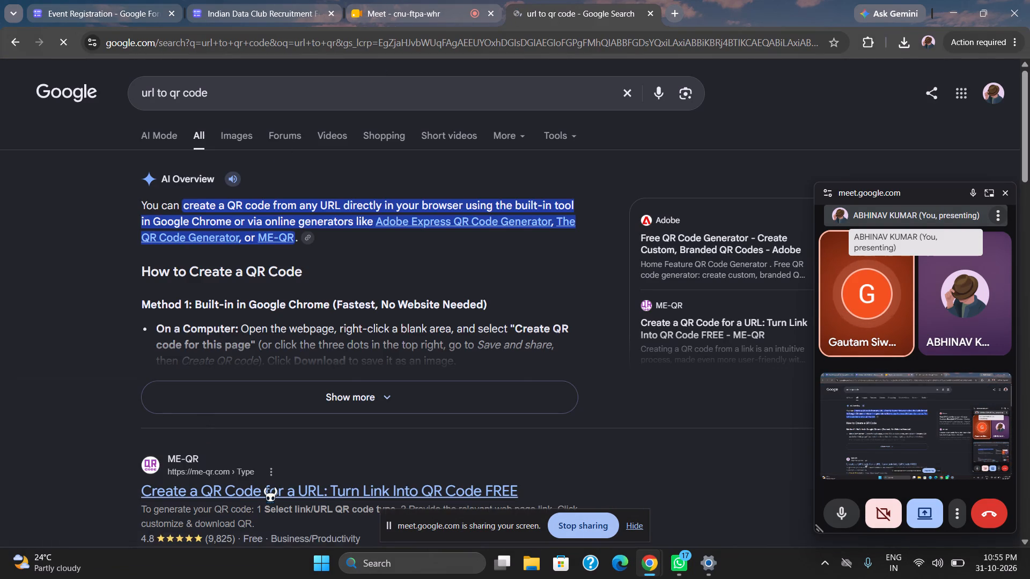
click(266, 487)
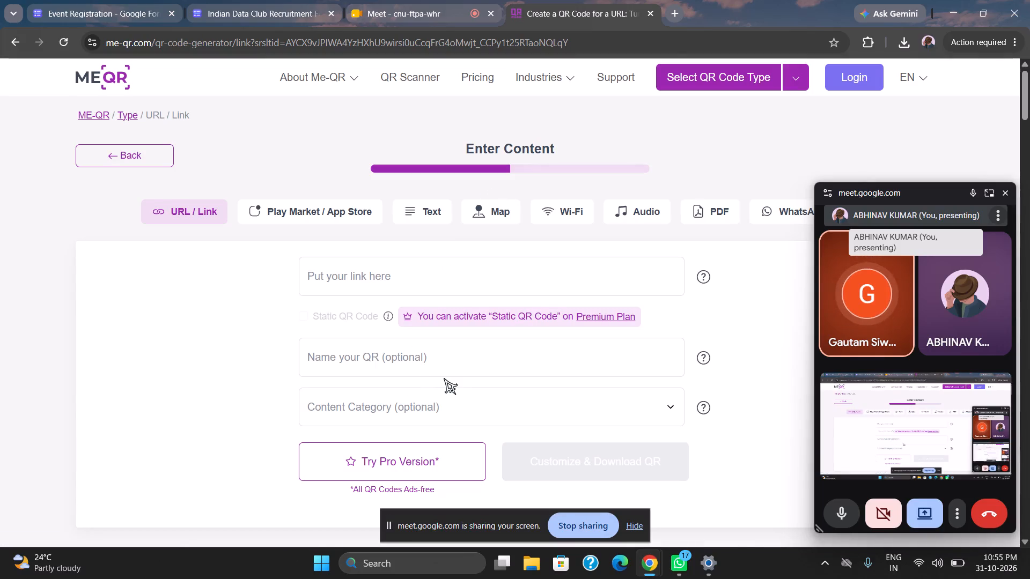
Generate a QR code from the copied responder link, continue to its customization page, and dismiss the Google sign-in prompt.
scroll(444, 378, down, 1)
click(376, 216)
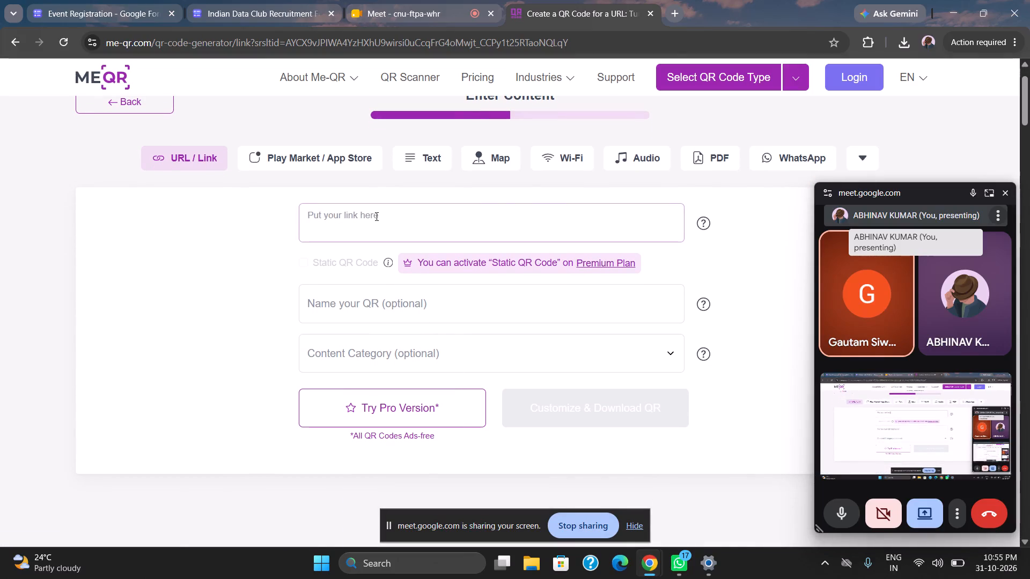
key(ctrl+v)
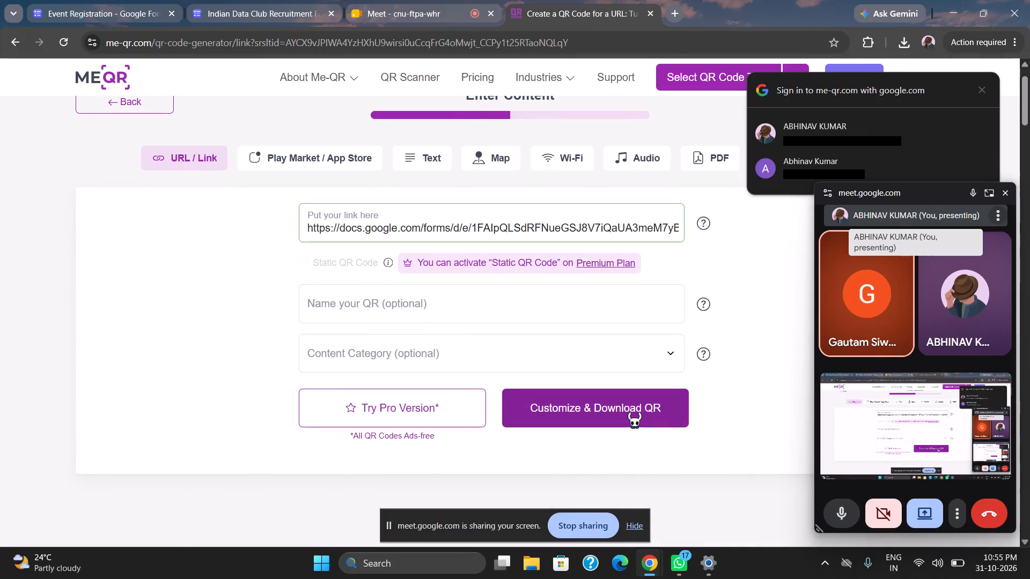
click(630, 412)
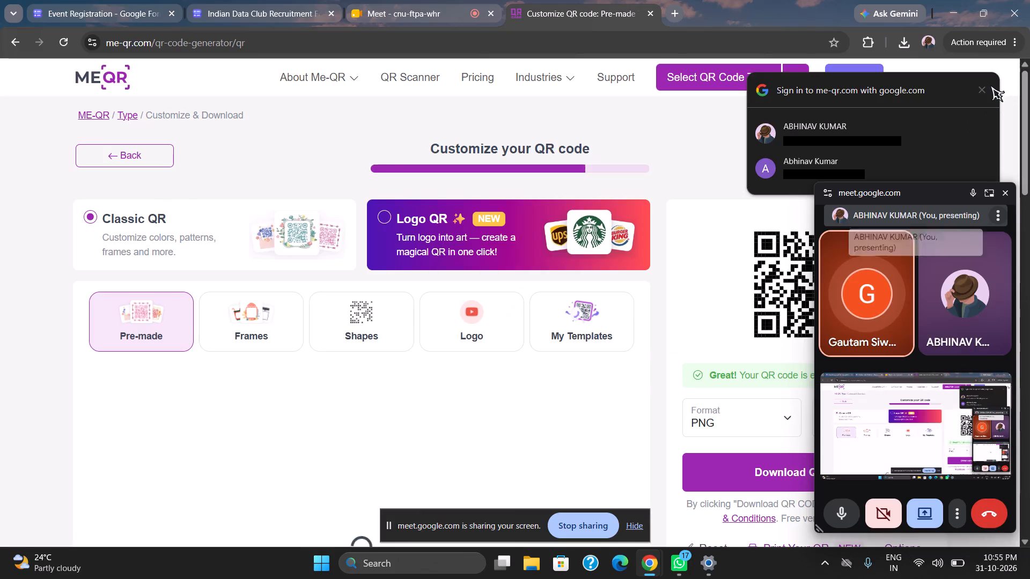
click(985, 90)
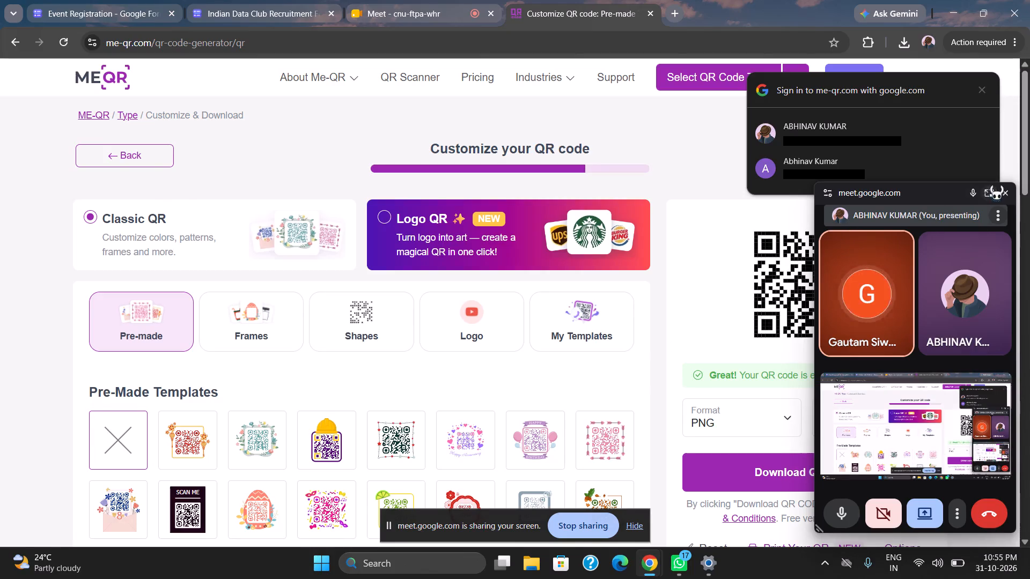
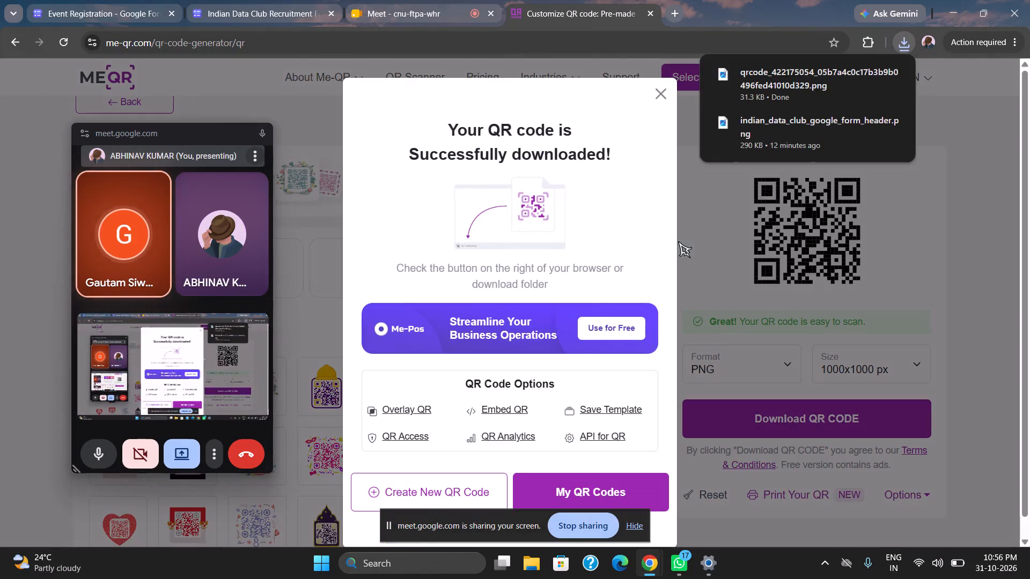
Dismiss the QR code download confirmation and return to the QR code customization page.
click(660, 92)
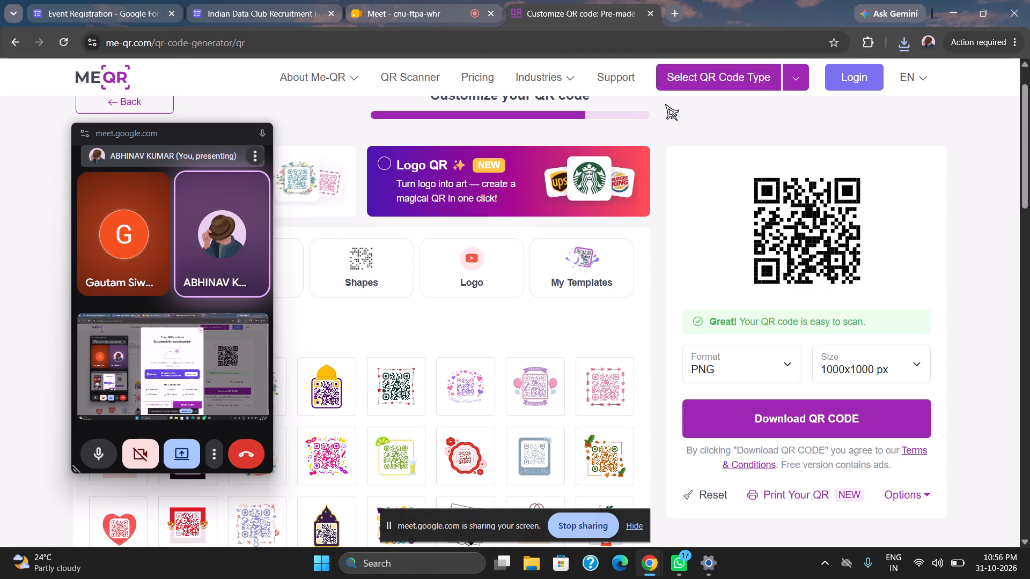
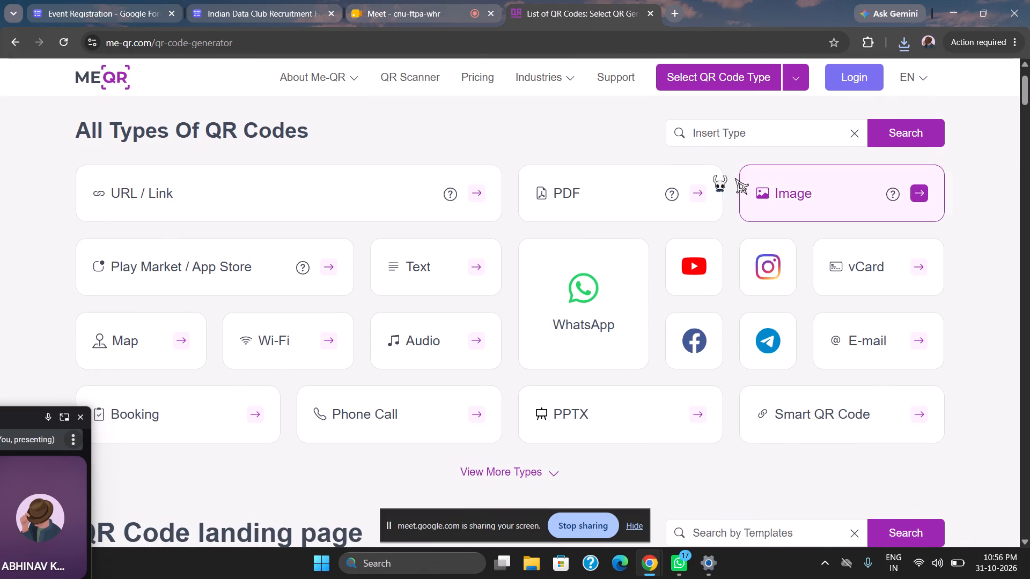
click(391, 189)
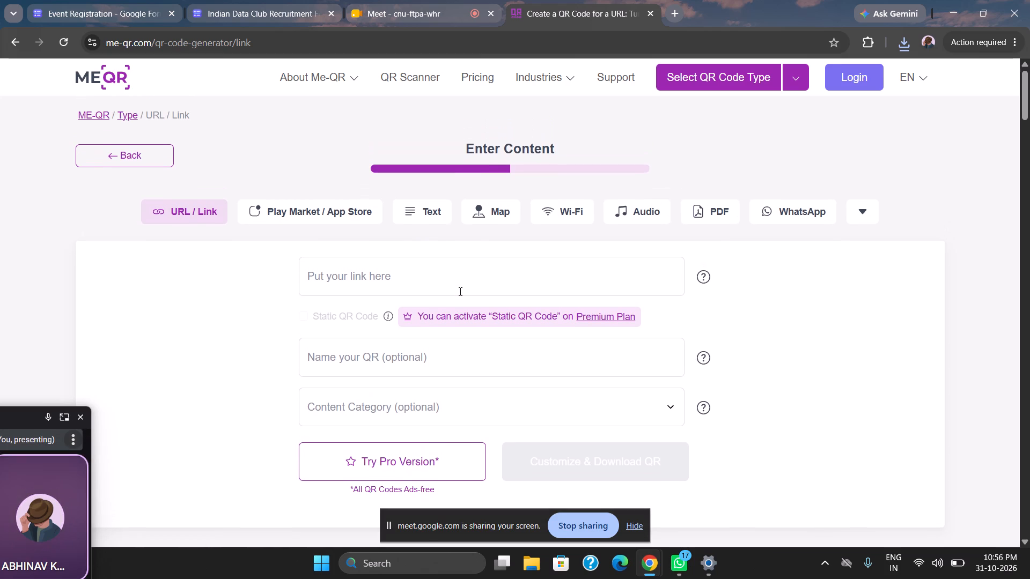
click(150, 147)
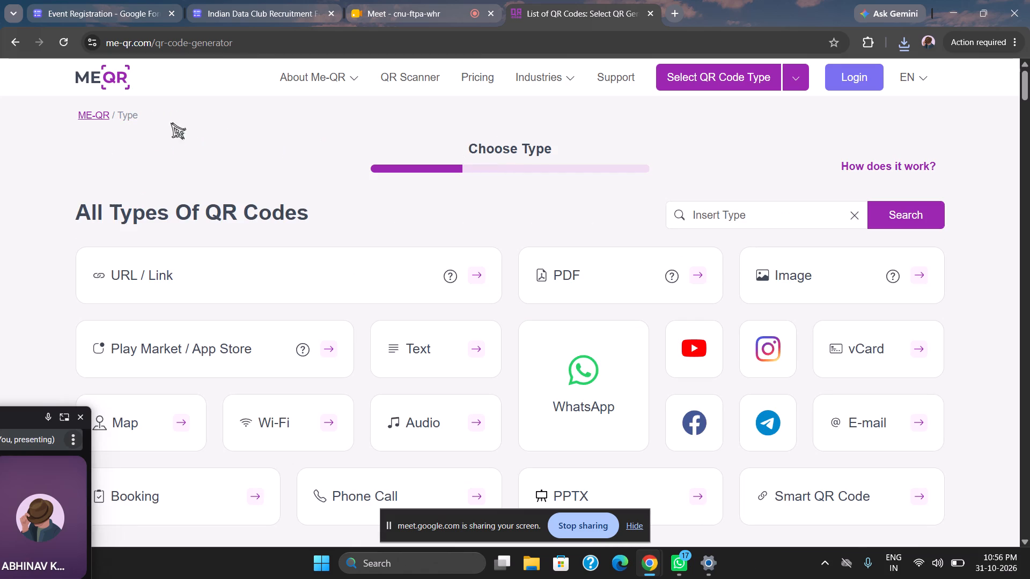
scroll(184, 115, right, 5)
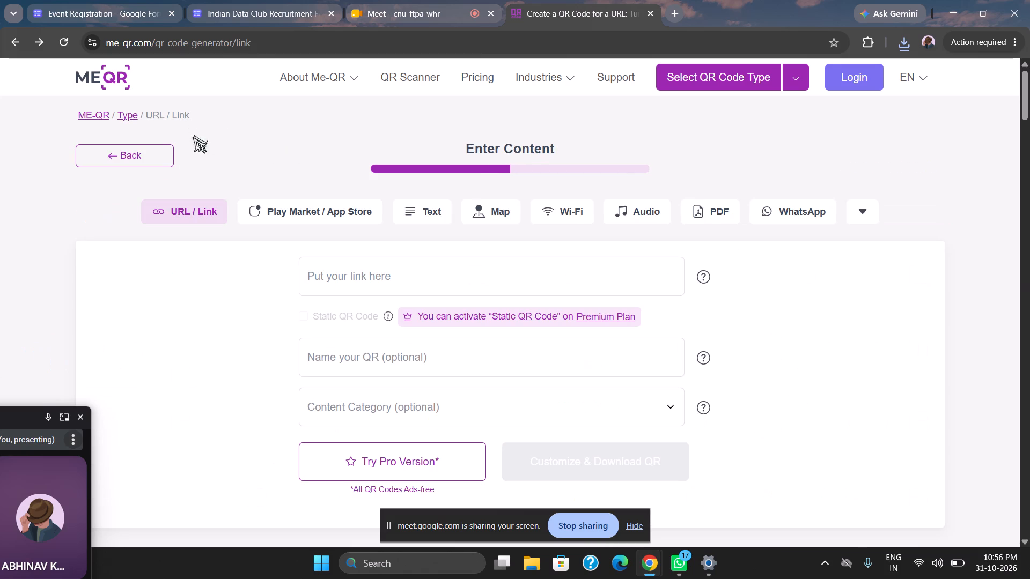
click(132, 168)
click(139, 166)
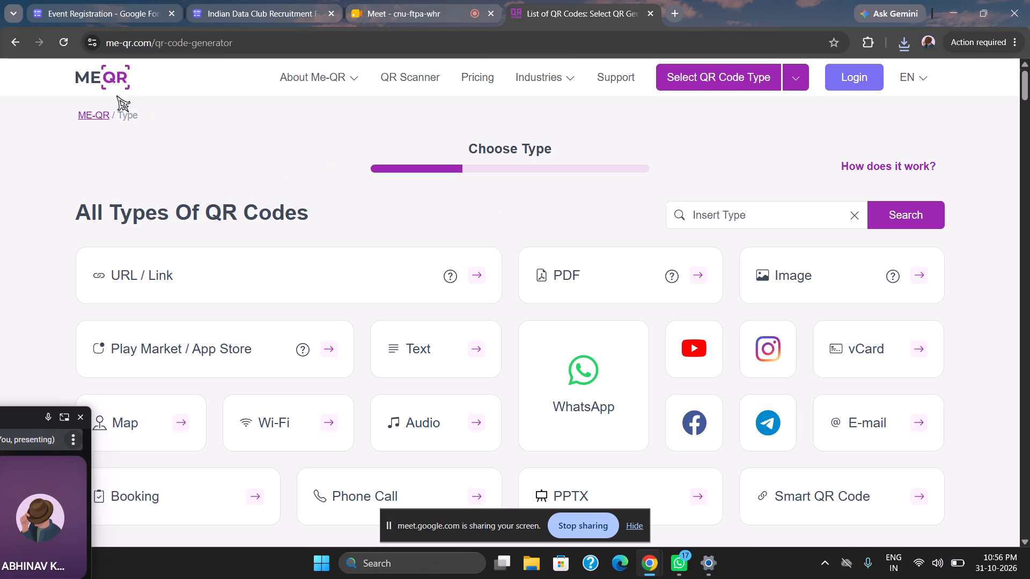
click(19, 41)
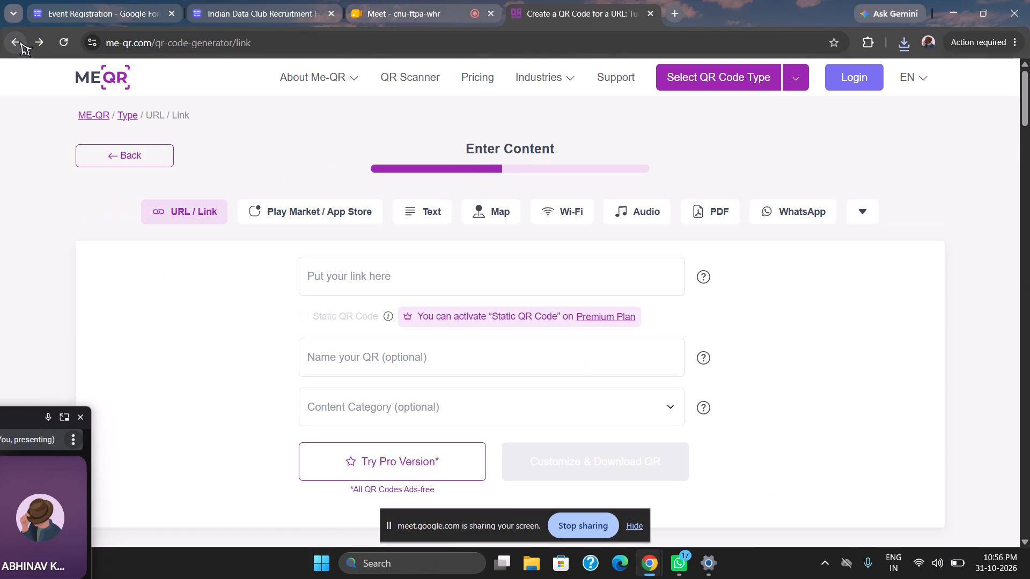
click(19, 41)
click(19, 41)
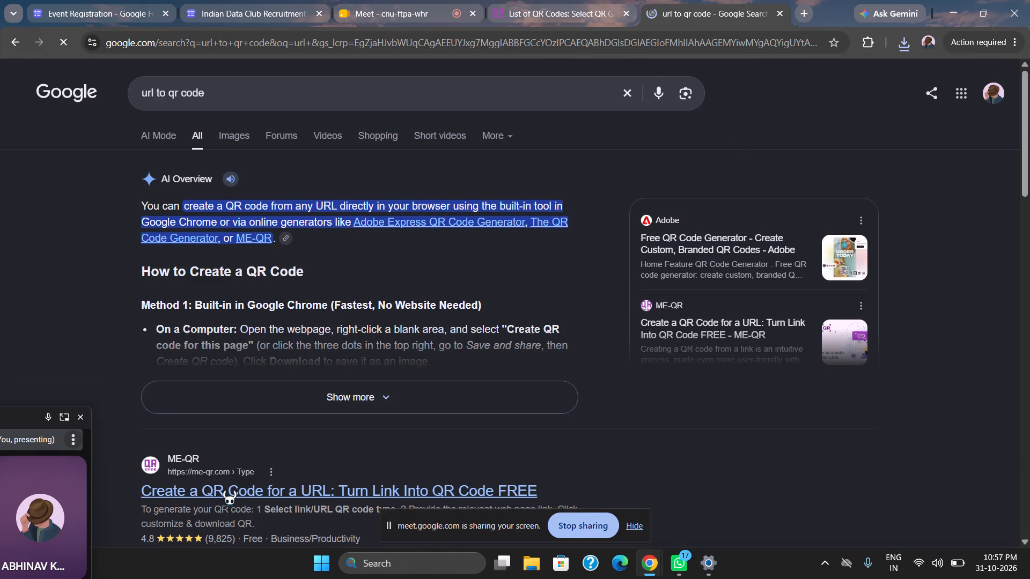
click(225, 490)
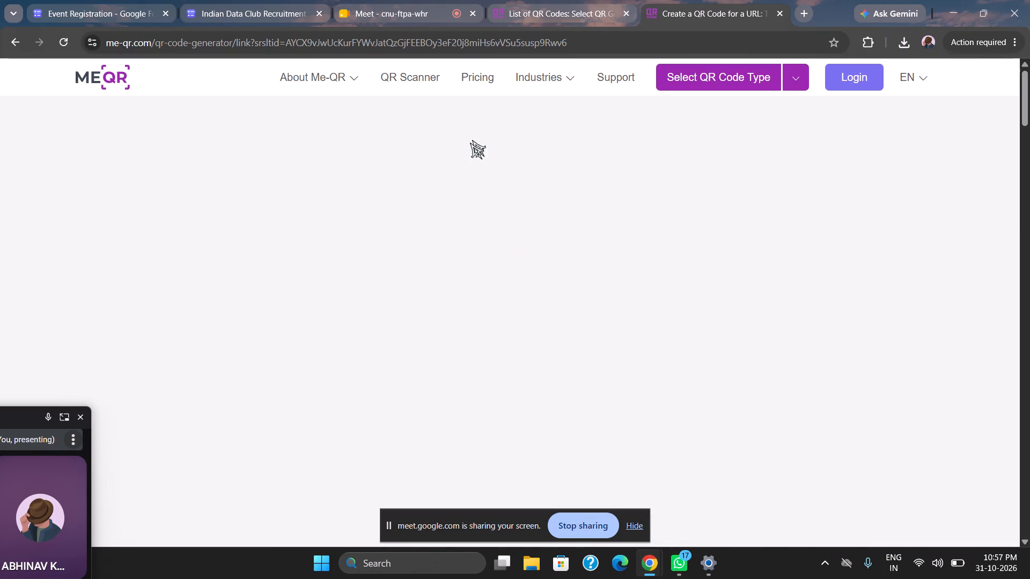
Start filling in the link for the new URL QR code.
click(417, 268)
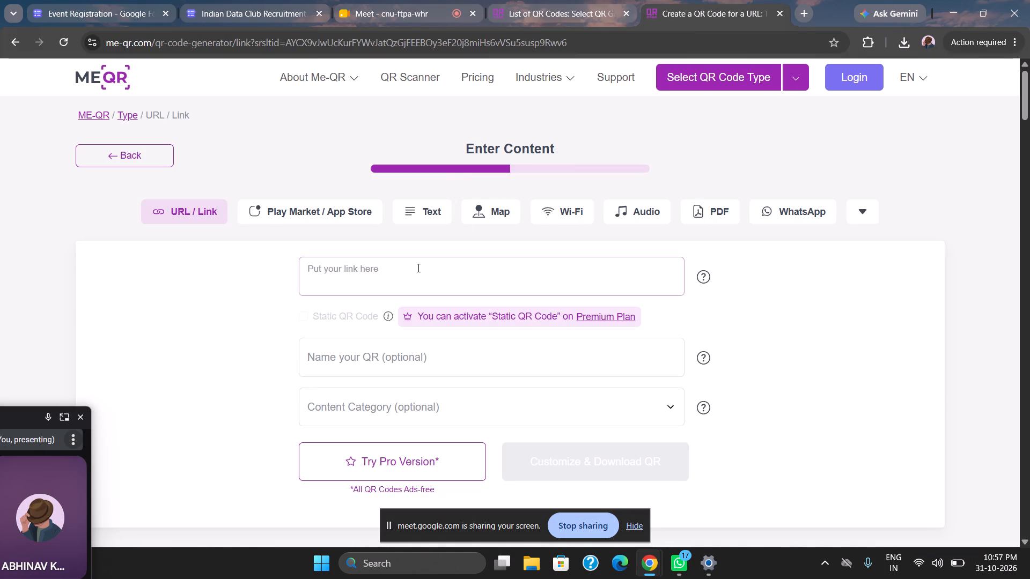
Generate a QR code from the copied responder link and download it as a 1000x1000 px PNG.
key(ctrl+v)
click(616, 462)
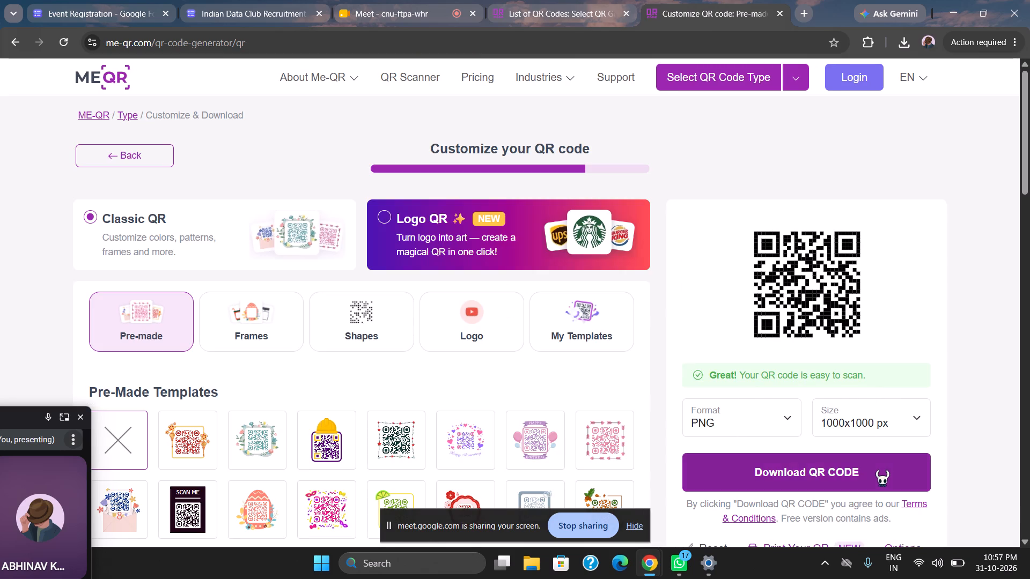
click(878, 470)
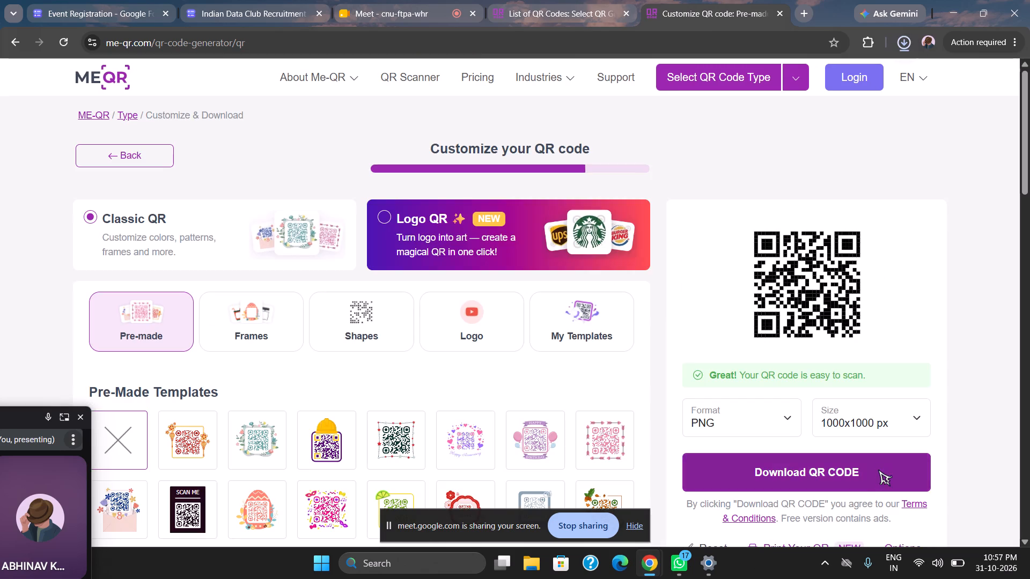
click(665, 100)
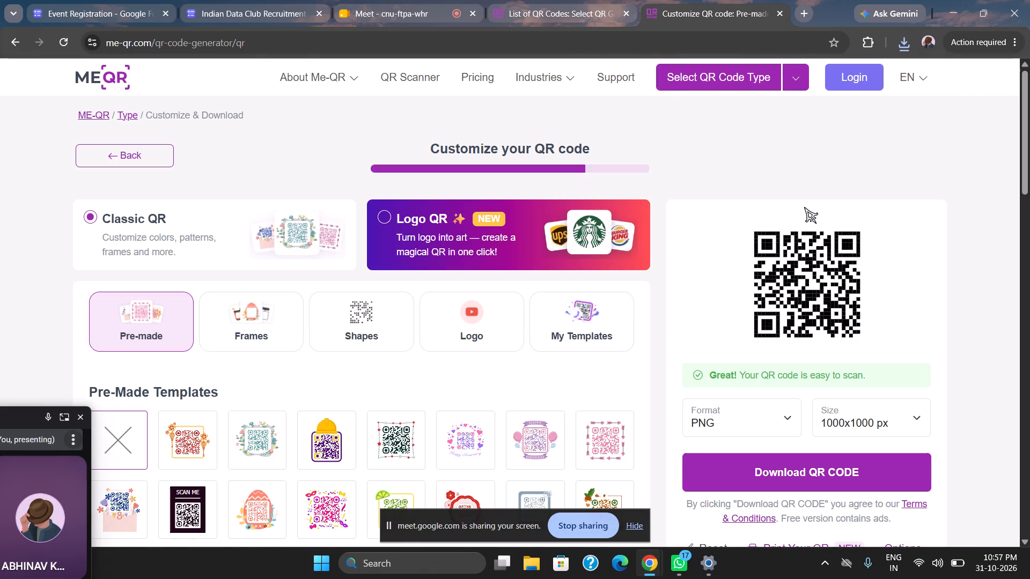
Start a screen capture of the QR code customization page in Snipping Tool and switch it to text extraction.
key(Print)
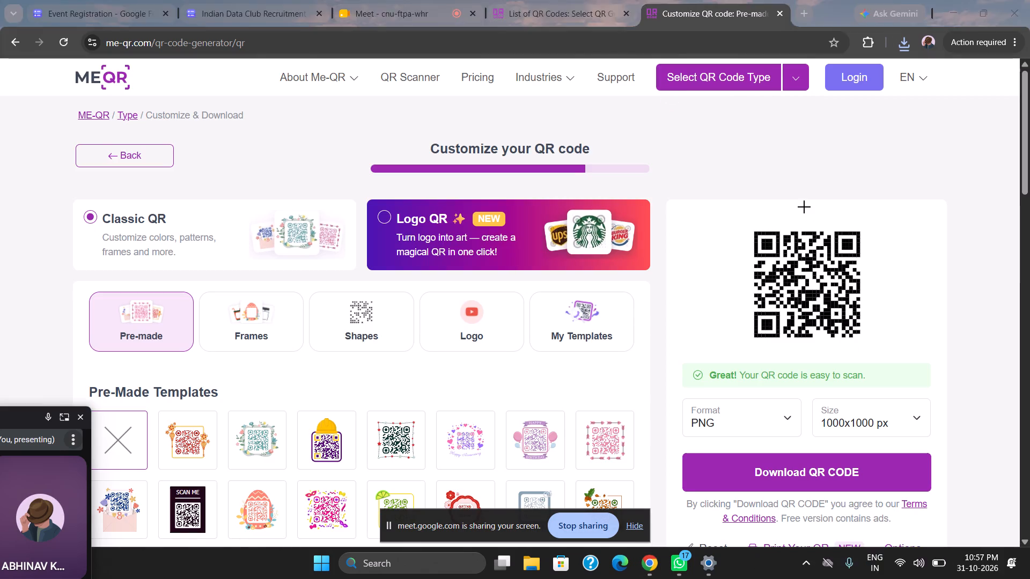
click(586, 24)
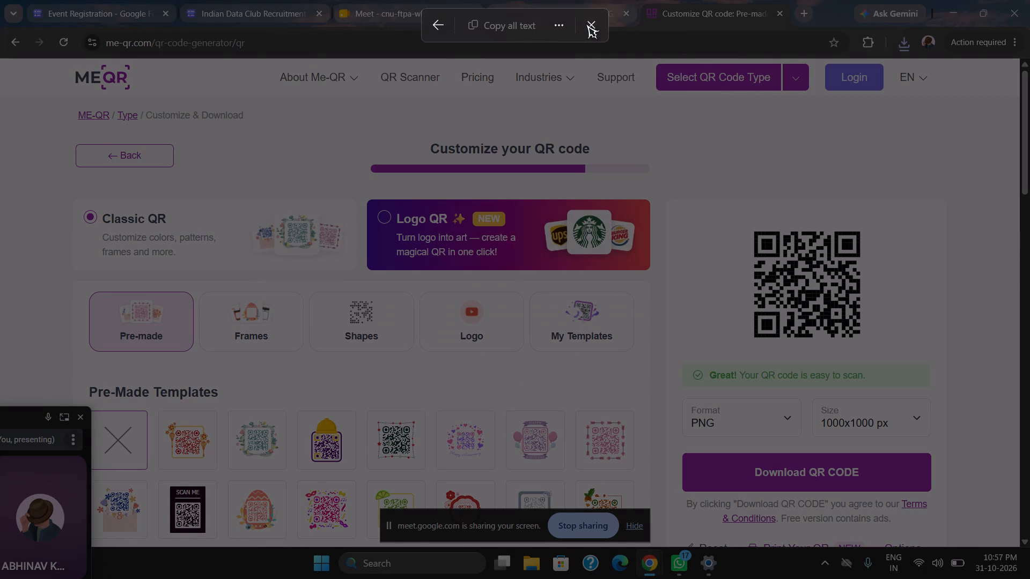
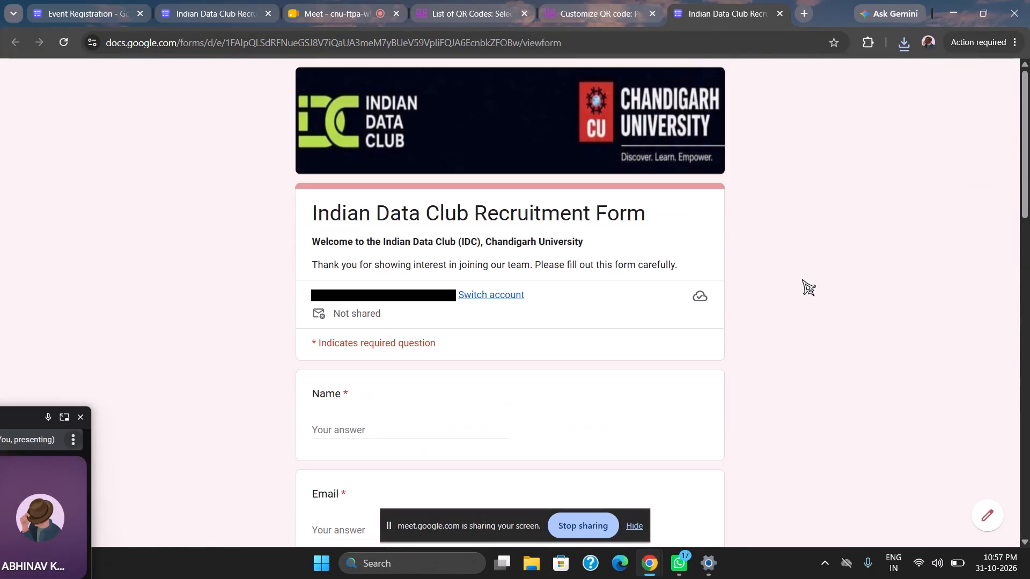
Look through the questions of the Indian Data Club Recruitment Form in its responder view.
scroll(802, 279, up, 4)
scroll(802, 279, down, 6)
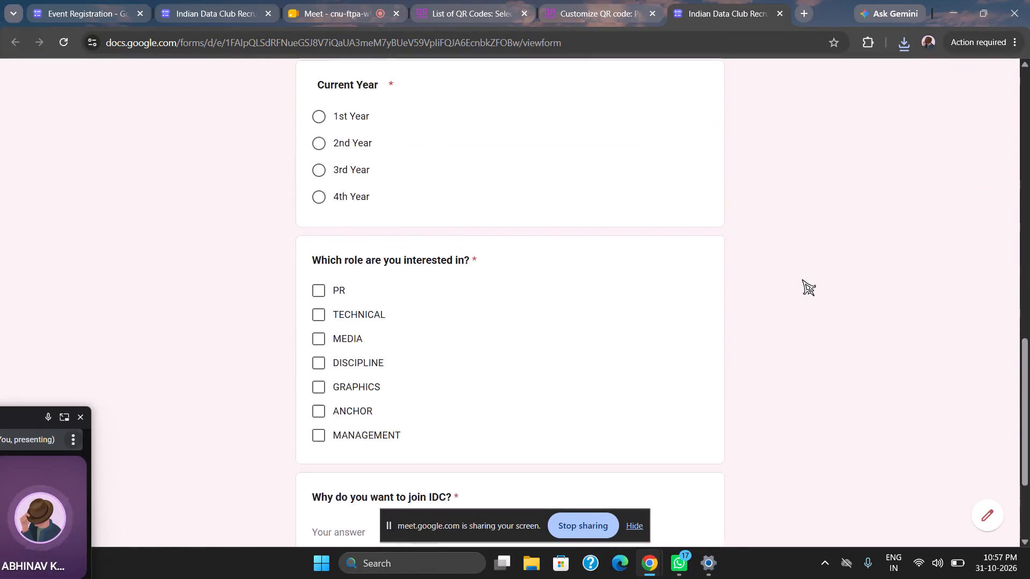
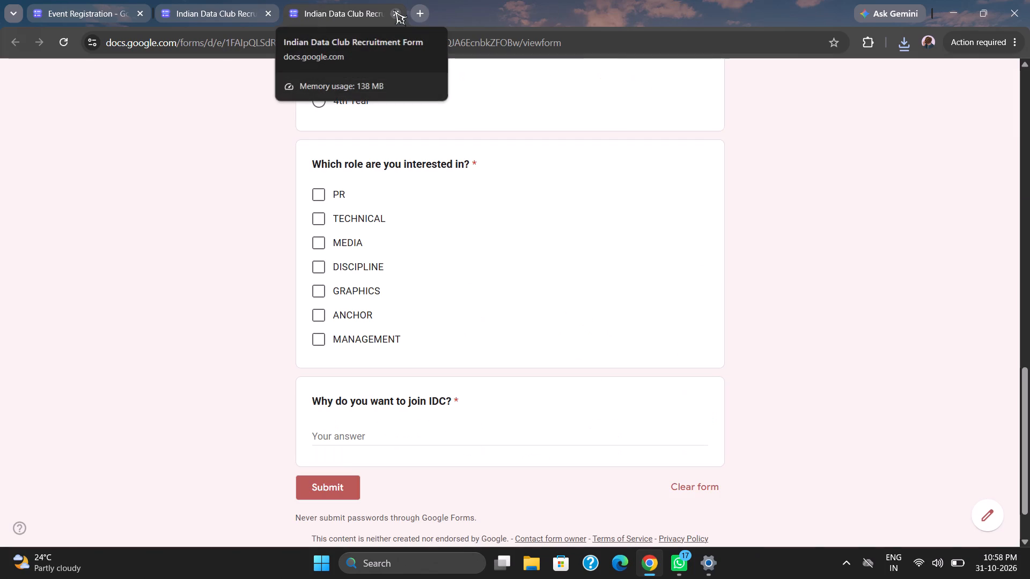
Close the live Indian Data Club Recruitment Form tab.
click(394, 10)
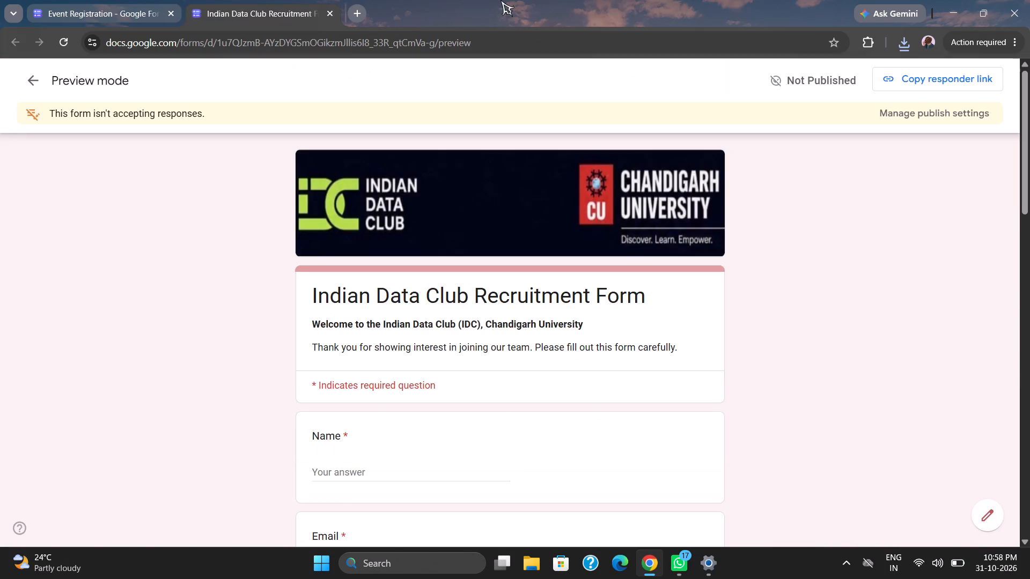